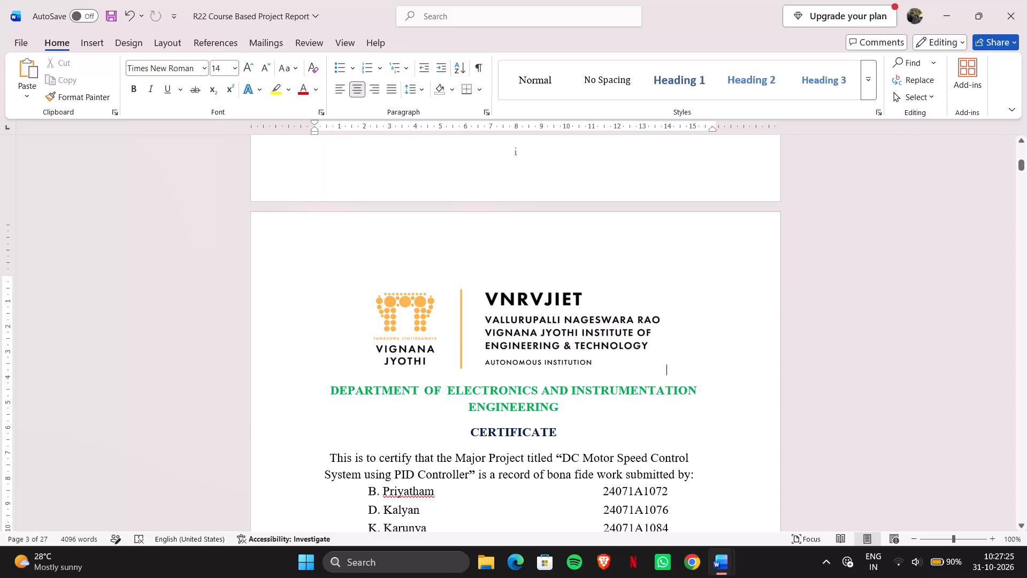
# Insert a Plain Number 2 page number at the bottom of the certificate page.
pyautogui.scroll(-6, 639, 312)
pyautogui.scroll(3, 639, 312)
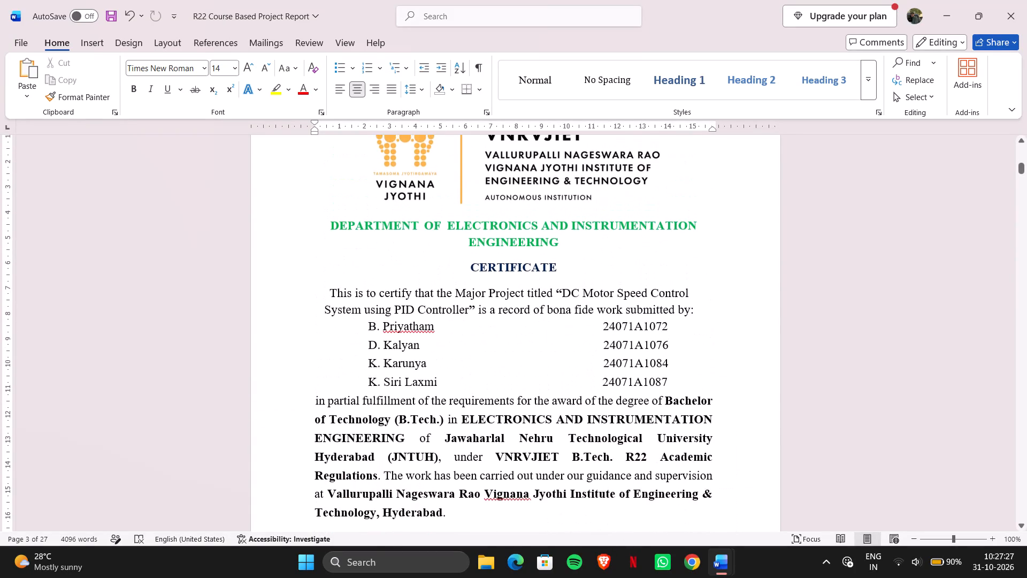
pyautogui.scroll(1, 673, 293)
pyautogui.click(672, 305)
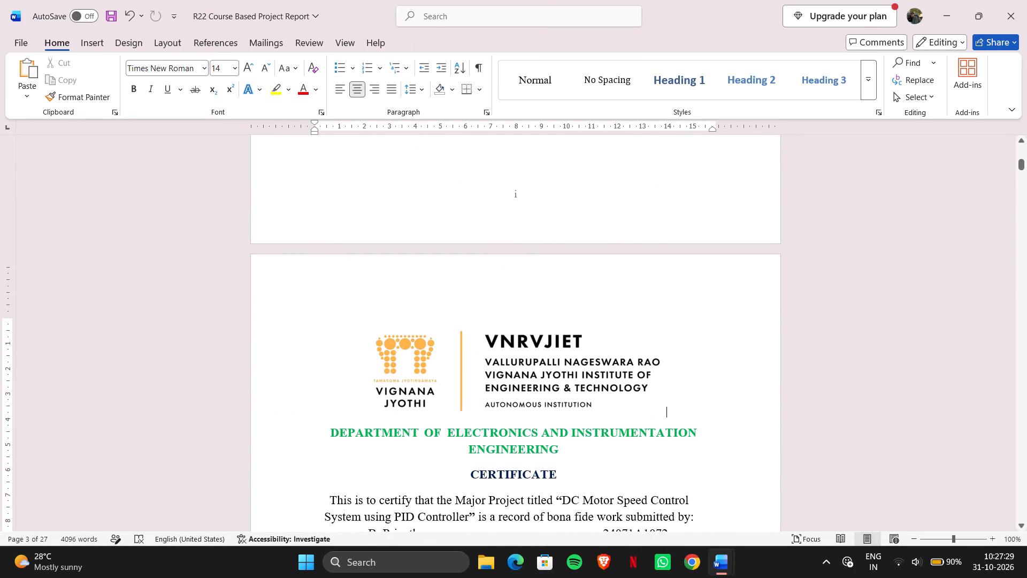
pyautogui.click(104, 45)
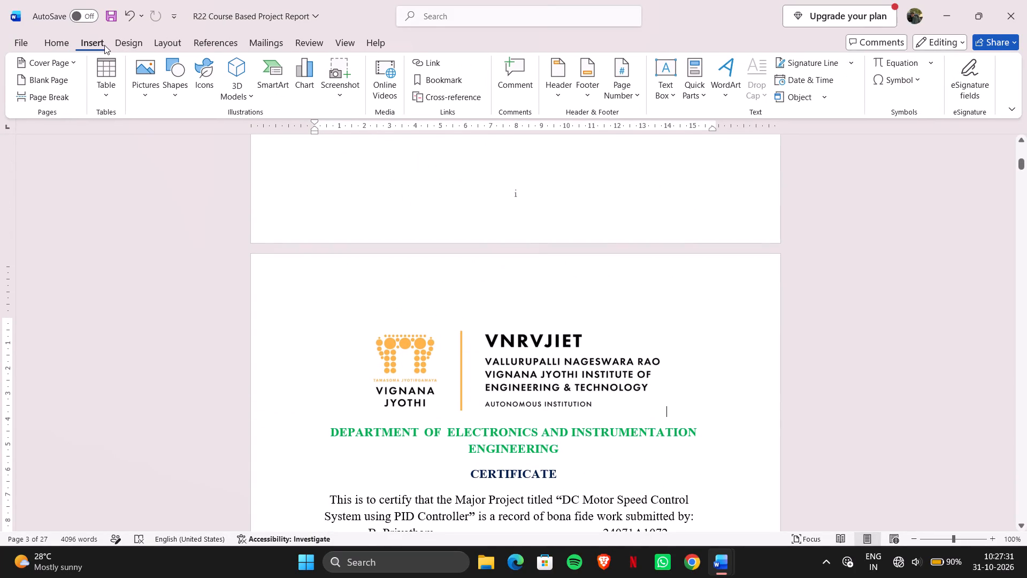
pyautogui.click(629, 93)
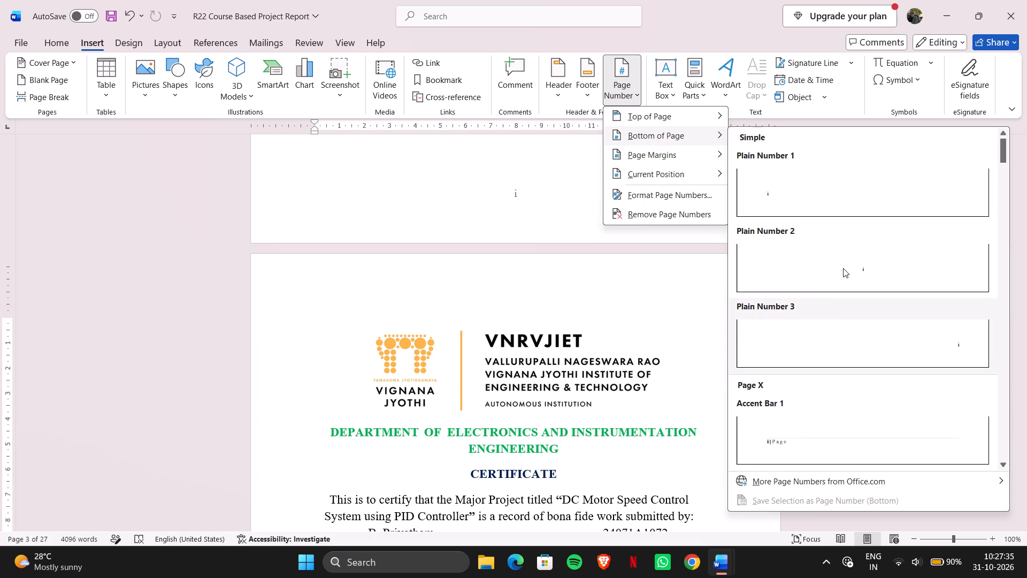
pyautogui.click(843, 268)
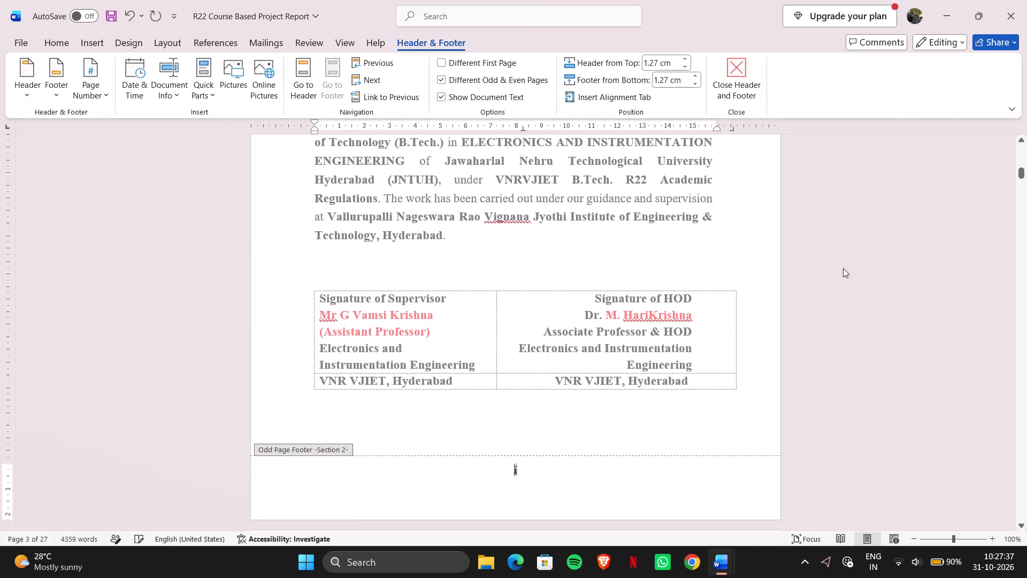
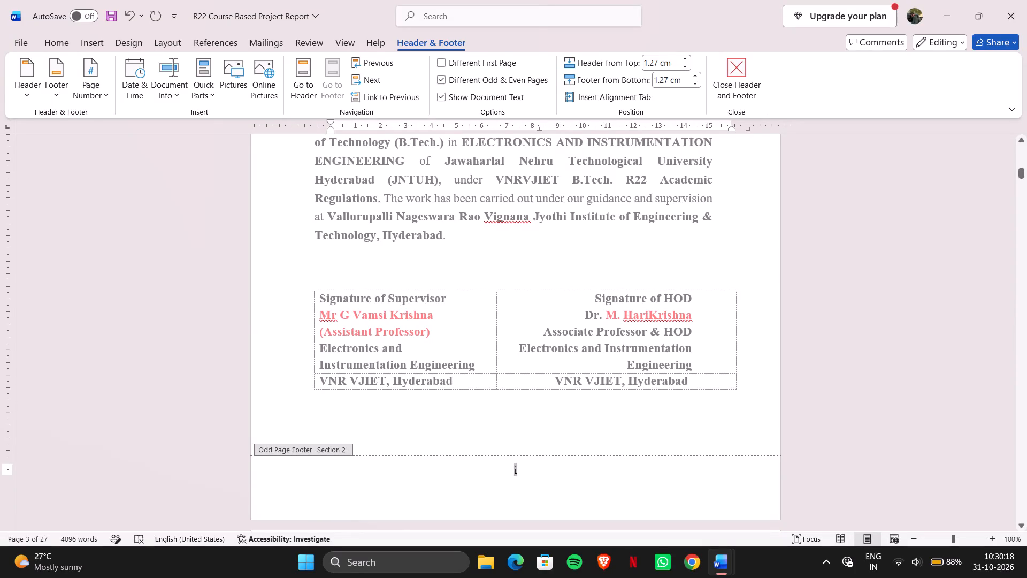
# Check the footers of the certificate and declaration pages for page numbers.
pyautogui.scroll(-4, 602, 477)
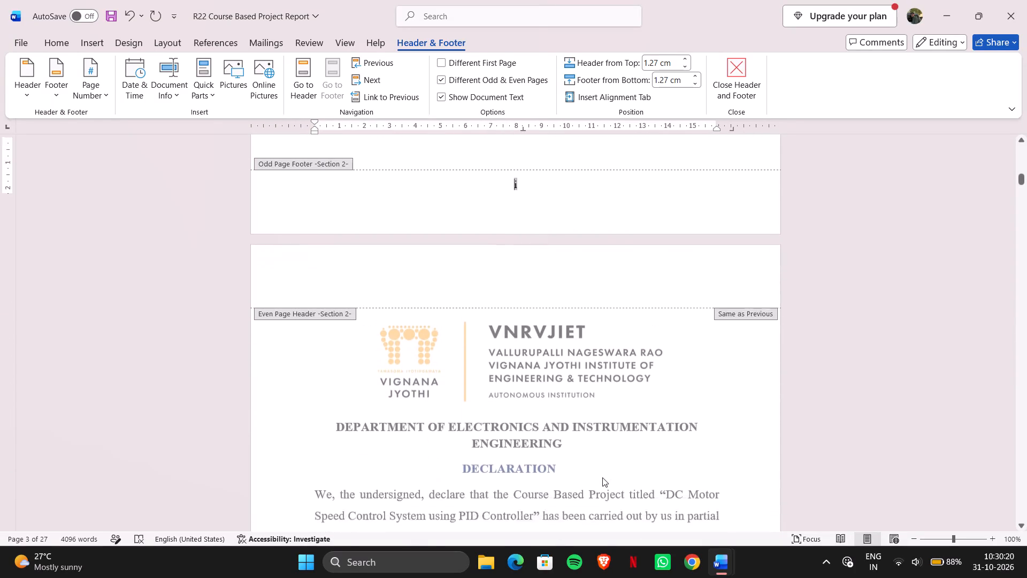
pyautogui.scroll(-2, 602, 477)
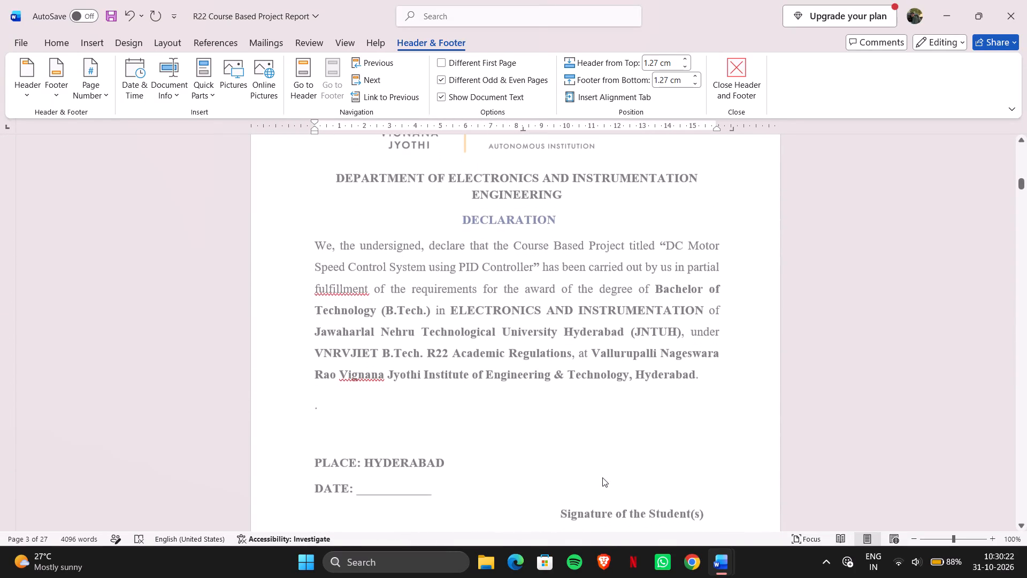
pyautogui.scroll(-2, 602, 477)
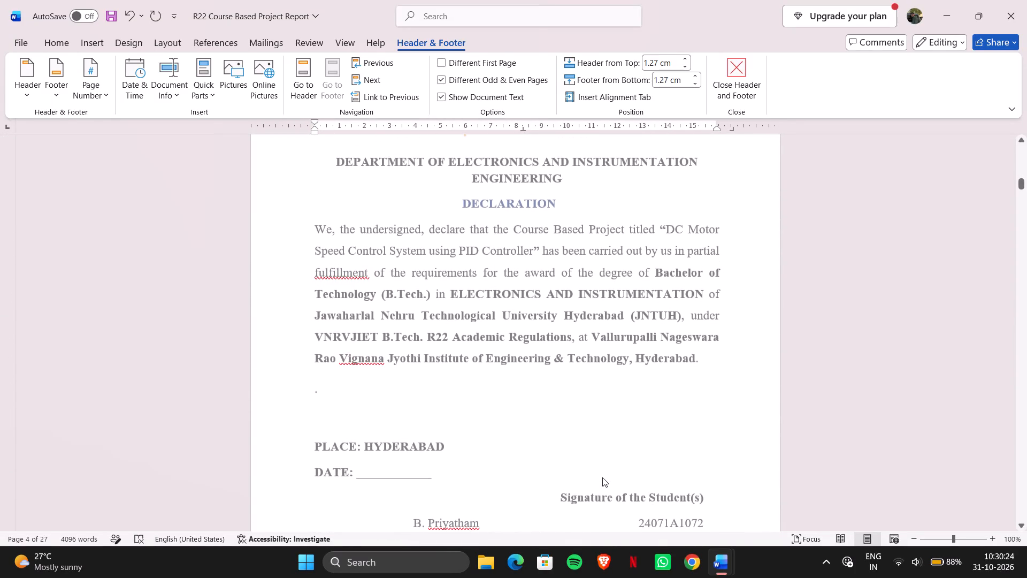
pyautogui.scroll(8, 602, 477)
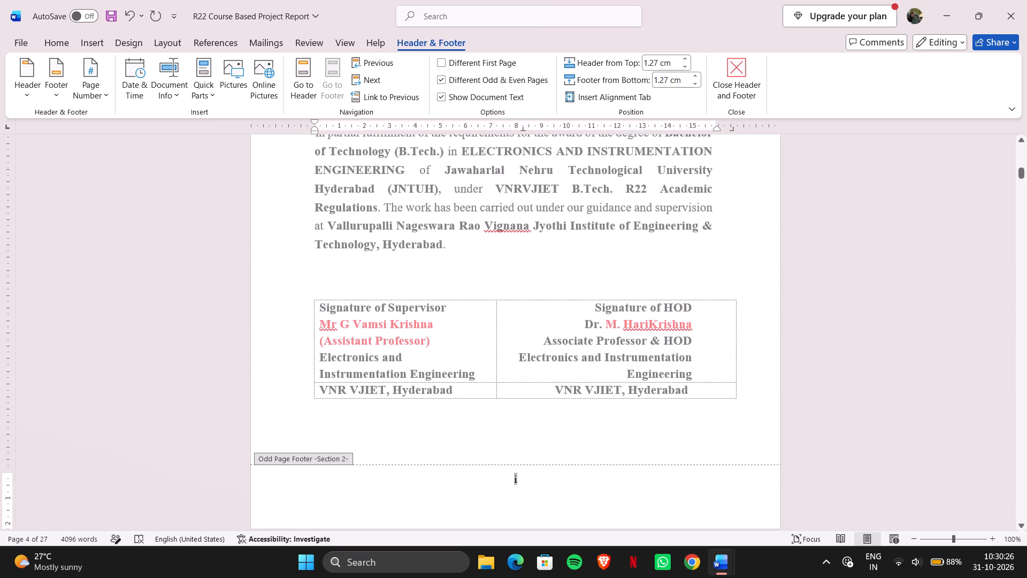
# Replace the page number in the cover page's first-page footer with a manually entered 1.
pyautogui.scroll(1, 602, 477)
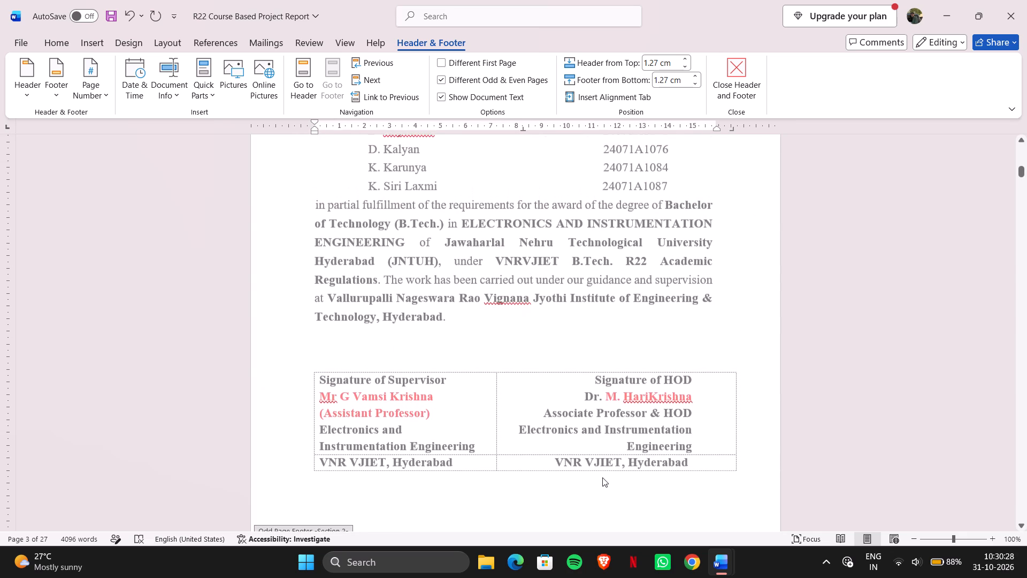
pyautogui.scroll(2, 602, 477)
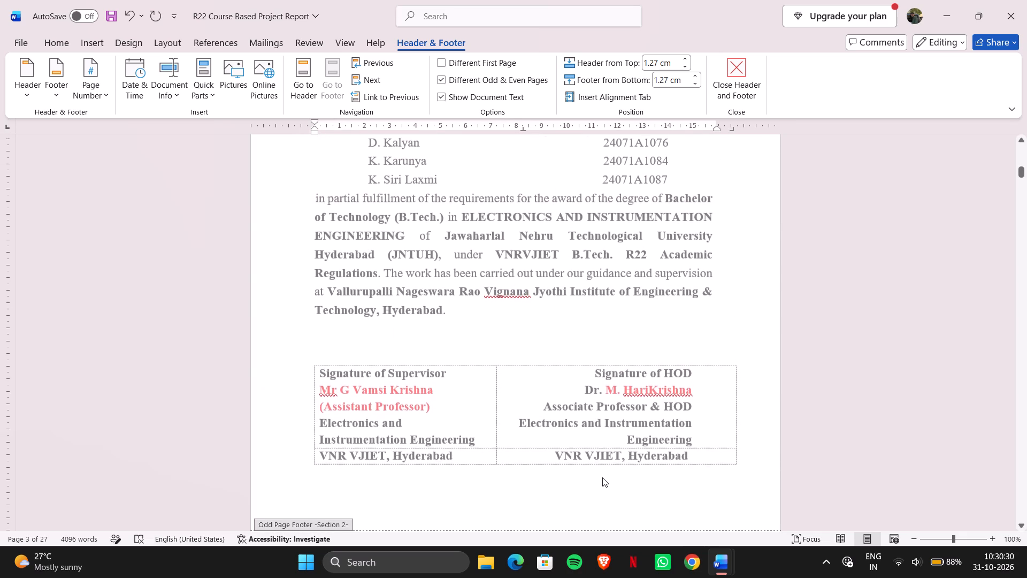
pyautogui.scroll(1, 602, 477)
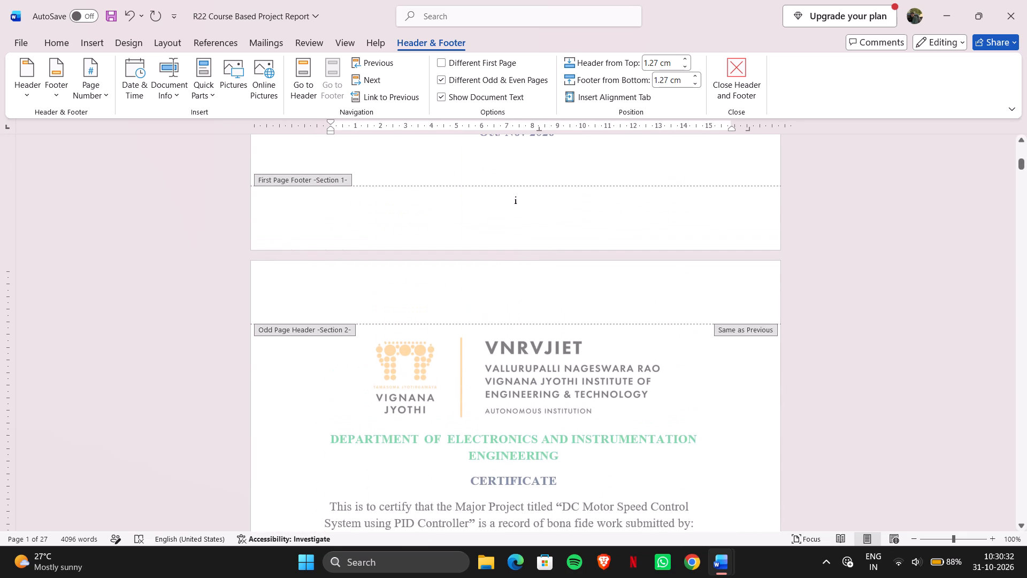
pyautogui.scroll(13, 488, 262)
pyautogui.scroll(20, 488, 262)
pyautogui.scroll(5, 488, 262)
pyautogui.scroll(-3, 488, 262)
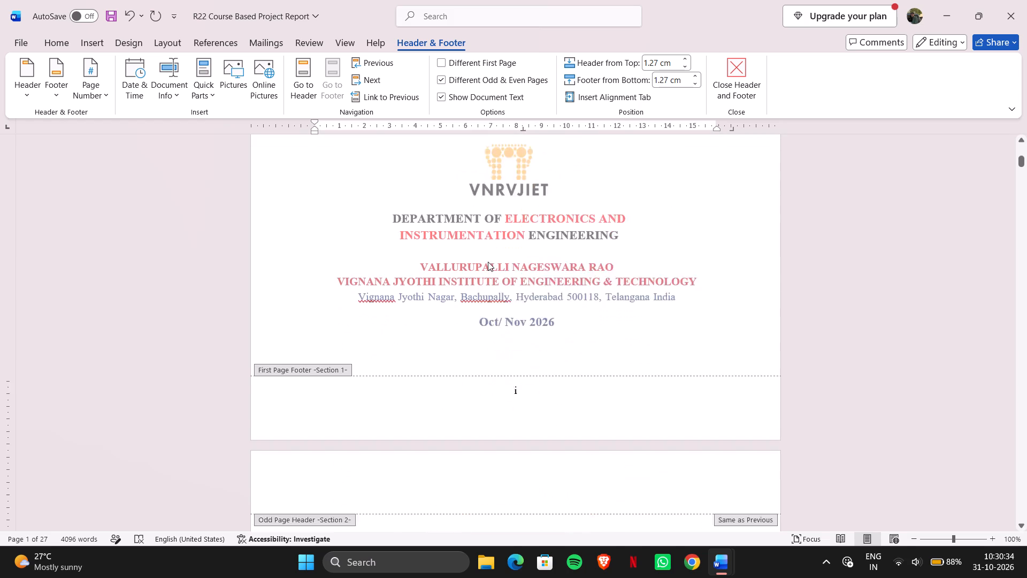
pyautogui.scroll(-1, 488, 262)
pyautogui.click(522, 310)
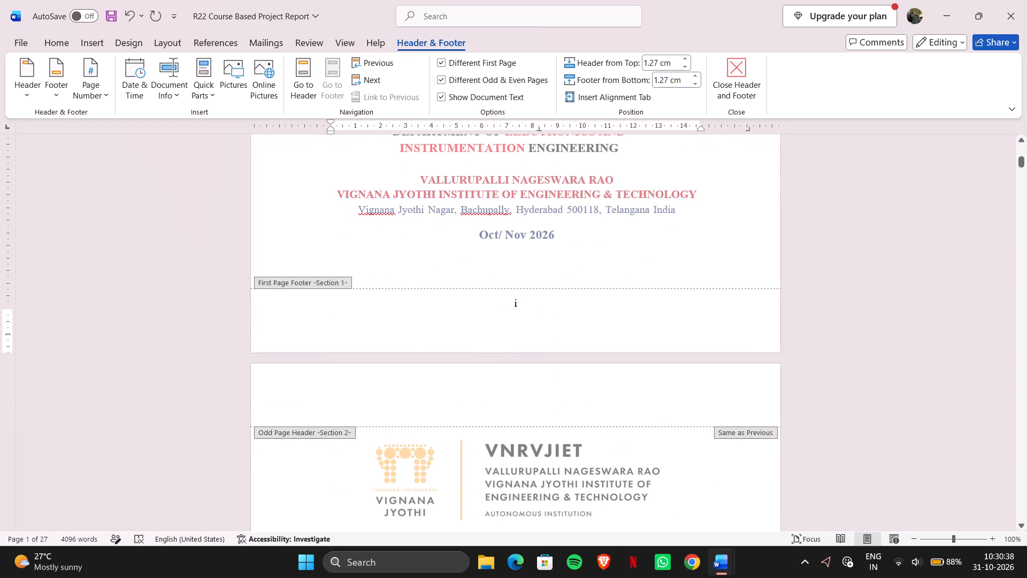
pyautogui.press('BackSpace')
pyautogui.press('BackSpace')
pyautogui.press('BackSpace')
pyautogui.press('1')
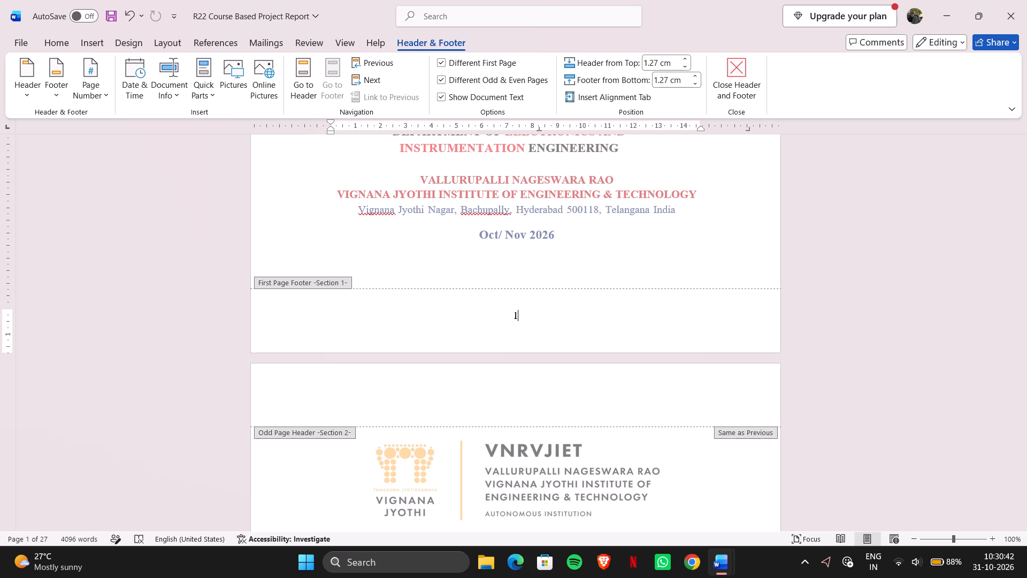
# Replace the page number in the certificate page's footer with a manually entered 2.
pyautogui.scroll(-3, 522, 310)
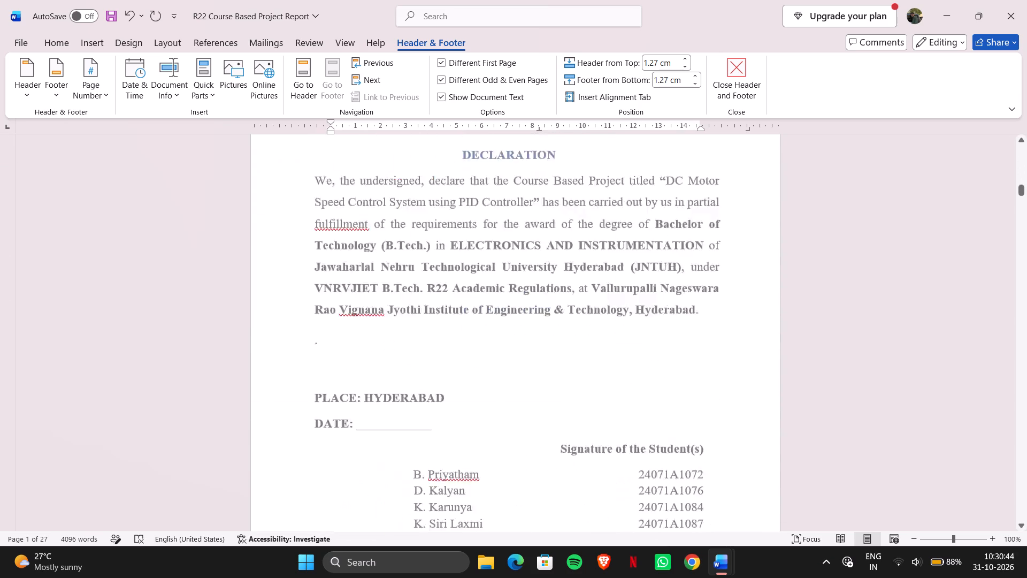
pyautogui.scroll(-2, 522, 310)
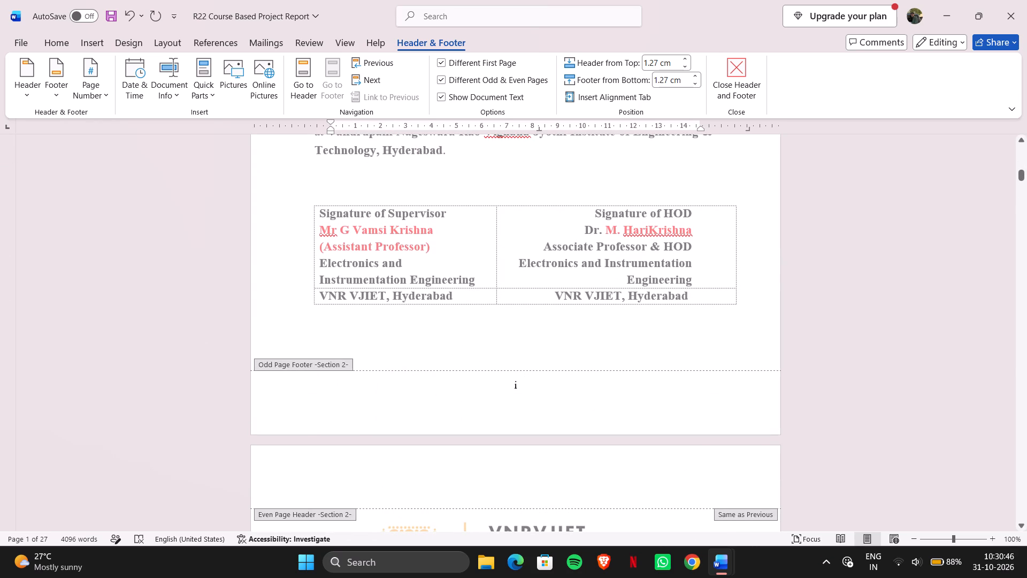
pyautogui.click(521, 391)
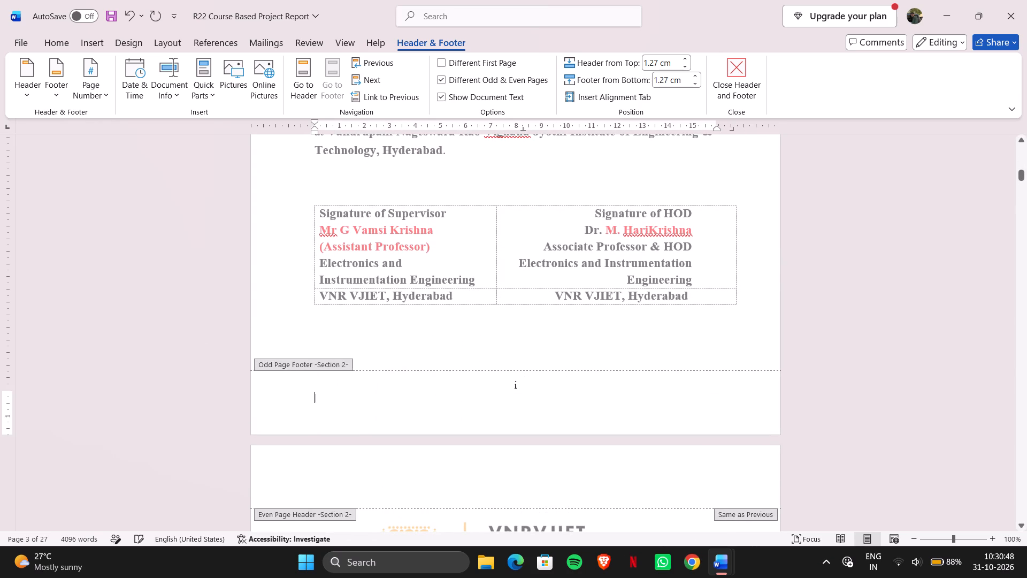
pyautogui.click(519, 385)
pyautogui.click(519, 385)
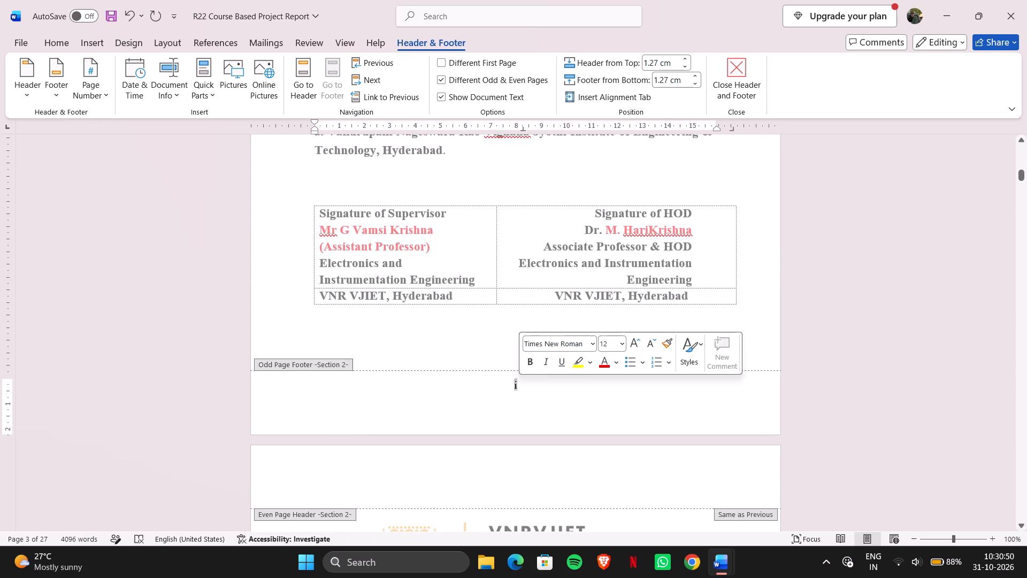
pyautogui.press('BackSpace')
pyautogui.press('BackSpace')
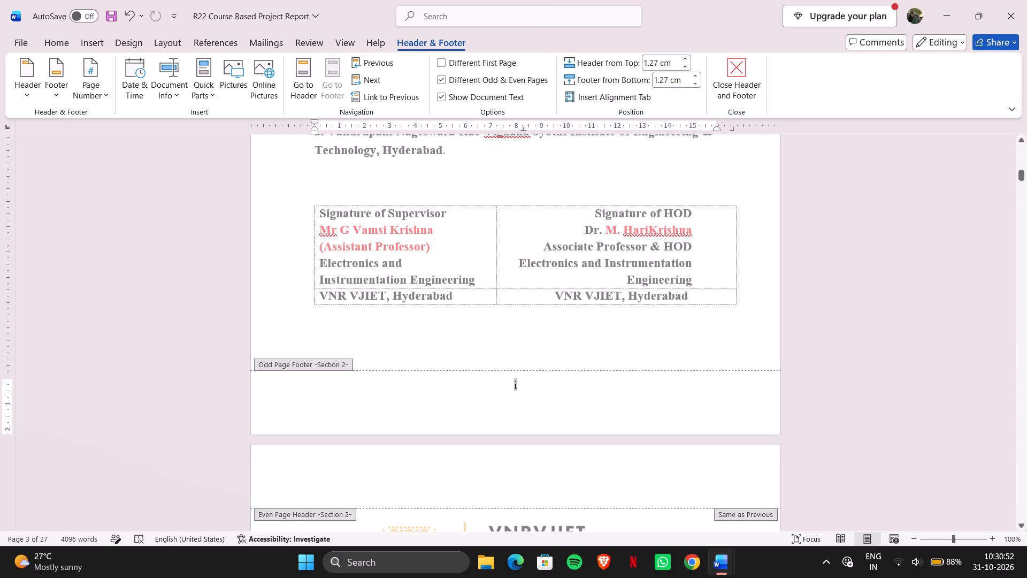
pyautogui.press('BackSpace')
pyautogui.press('2')
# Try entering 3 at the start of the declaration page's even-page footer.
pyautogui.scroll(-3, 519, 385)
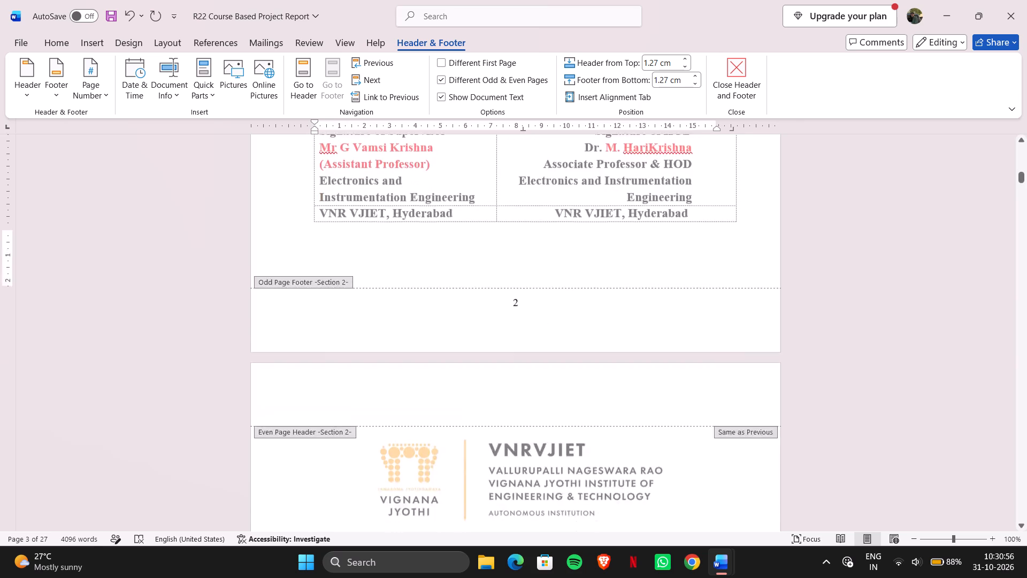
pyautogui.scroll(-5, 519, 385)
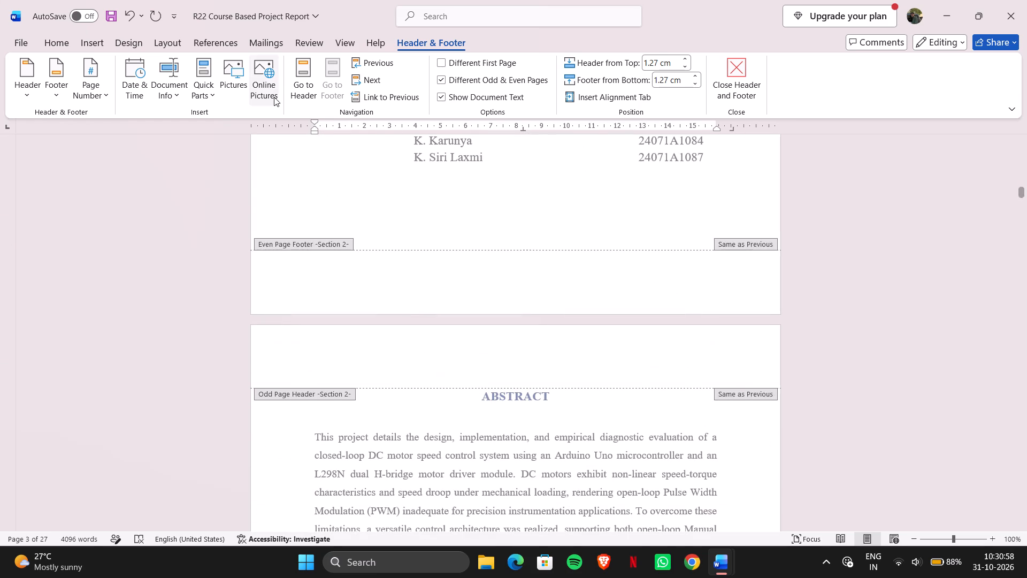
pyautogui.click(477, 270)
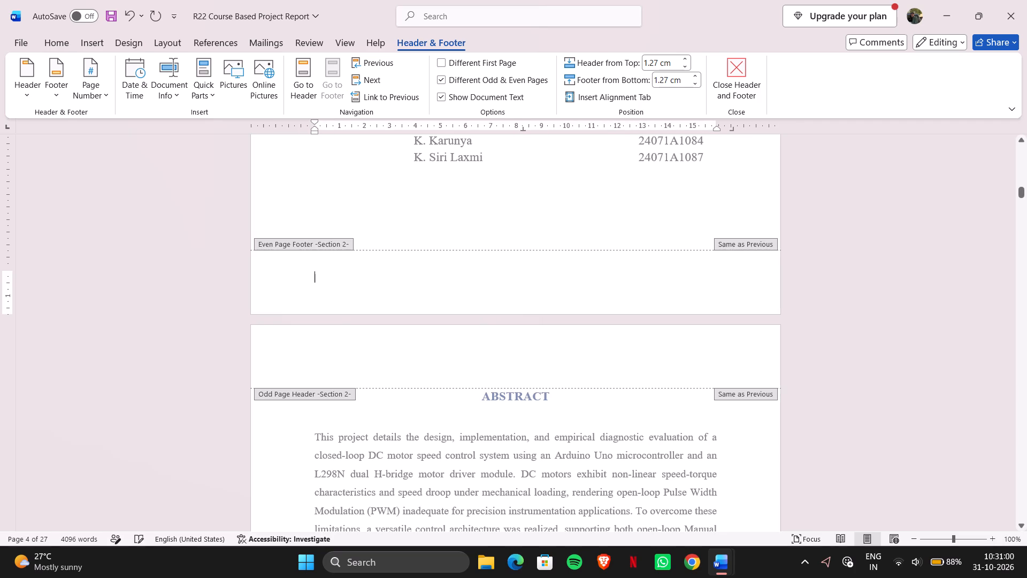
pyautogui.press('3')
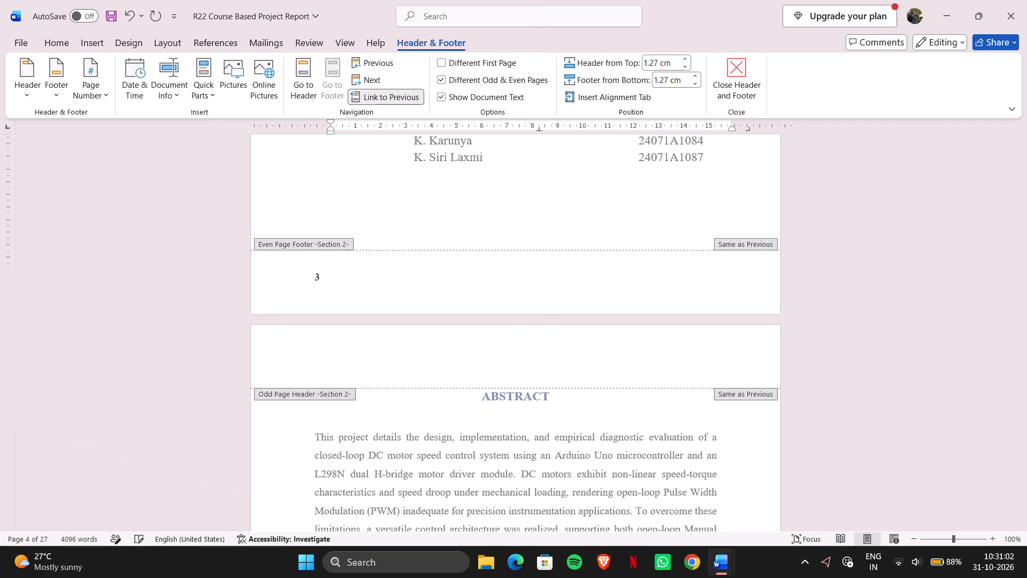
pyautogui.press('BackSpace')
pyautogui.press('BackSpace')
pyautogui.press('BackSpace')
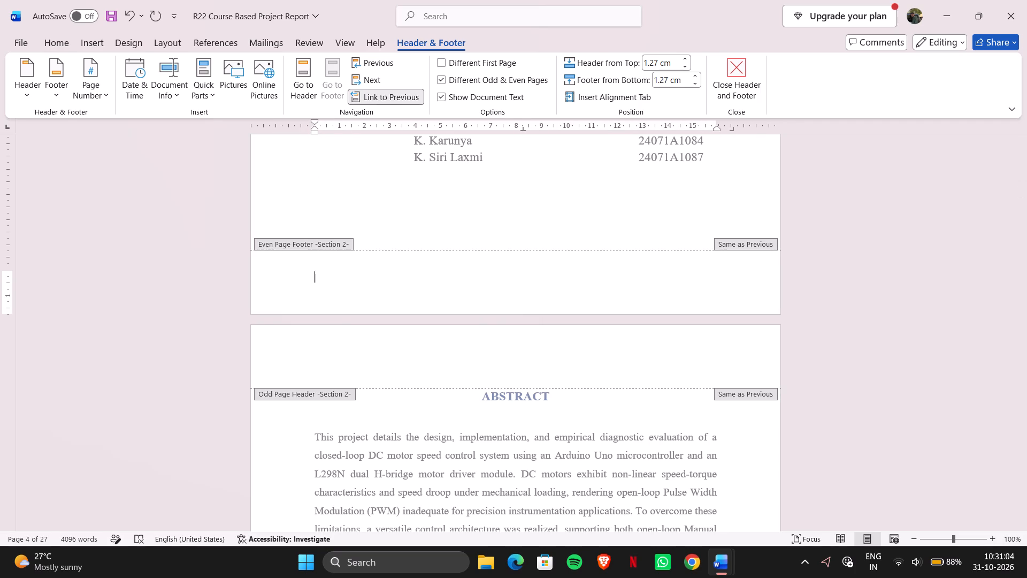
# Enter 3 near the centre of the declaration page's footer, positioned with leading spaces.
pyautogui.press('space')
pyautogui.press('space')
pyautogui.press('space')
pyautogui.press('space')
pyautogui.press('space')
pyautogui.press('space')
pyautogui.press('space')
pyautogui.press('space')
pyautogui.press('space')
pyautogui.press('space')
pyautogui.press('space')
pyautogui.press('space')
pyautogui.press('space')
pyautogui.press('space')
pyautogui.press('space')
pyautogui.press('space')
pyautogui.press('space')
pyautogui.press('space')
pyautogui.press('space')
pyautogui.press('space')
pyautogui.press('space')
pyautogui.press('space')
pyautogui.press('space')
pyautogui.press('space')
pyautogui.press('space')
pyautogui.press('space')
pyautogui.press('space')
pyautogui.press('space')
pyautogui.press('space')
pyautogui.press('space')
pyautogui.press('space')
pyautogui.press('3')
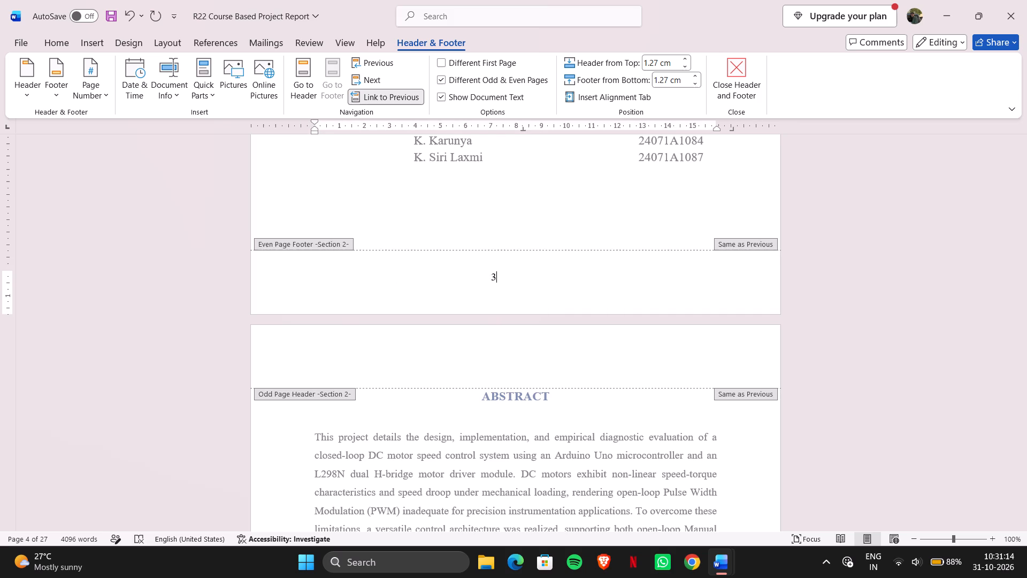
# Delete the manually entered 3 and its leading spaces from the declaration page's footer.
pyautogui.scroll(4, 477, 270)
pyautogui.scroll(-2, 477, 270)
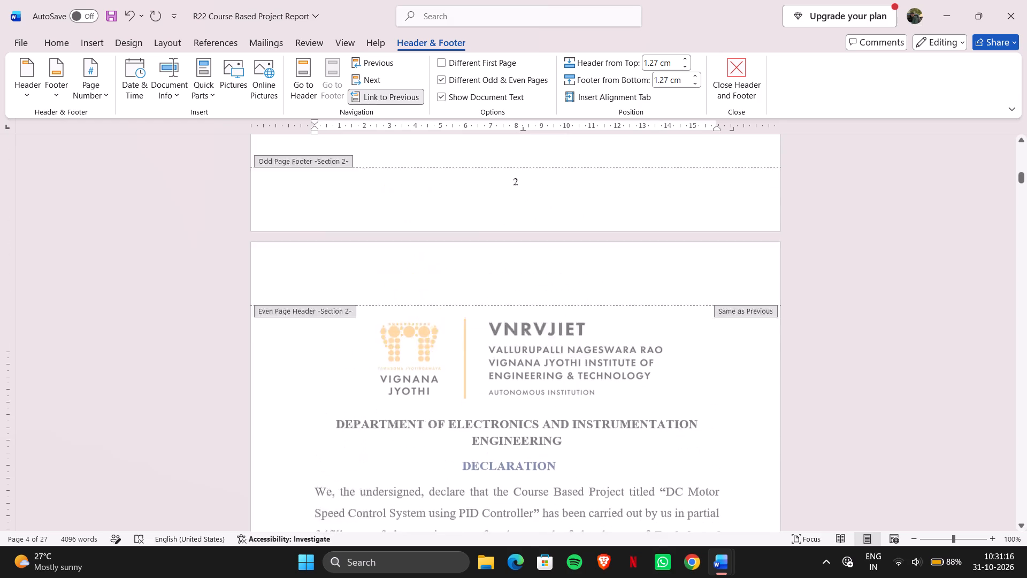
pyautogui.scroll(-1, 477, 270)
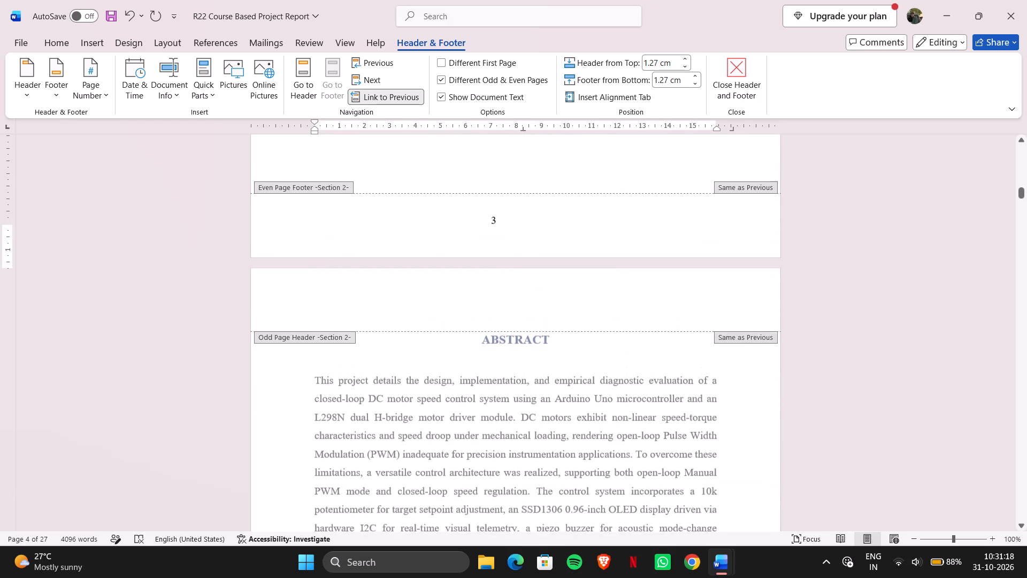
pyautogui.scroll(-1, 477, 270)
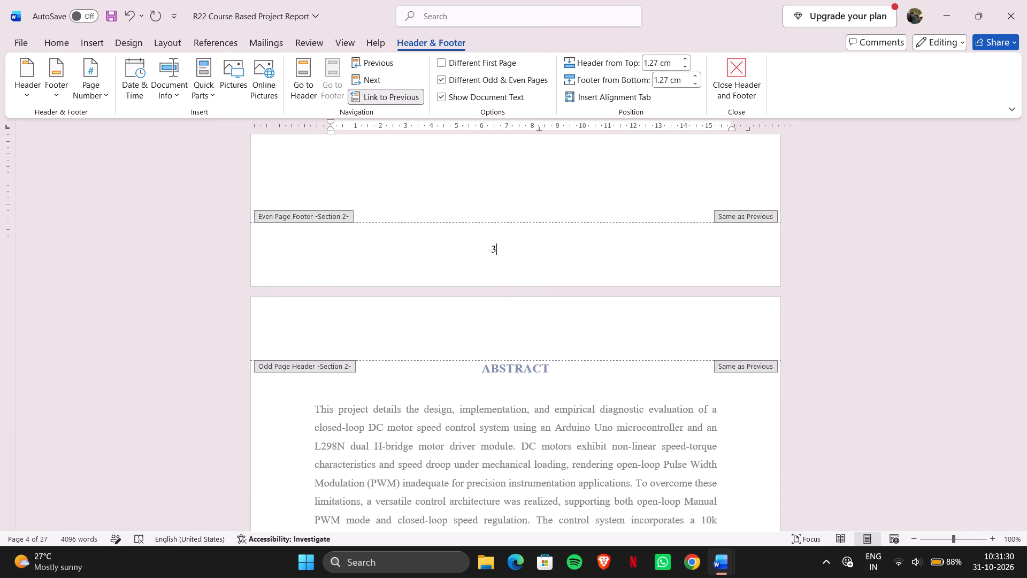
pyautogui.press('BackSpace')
# Unlink the declaration page's even-page footer in section 2 from the previous section's footer.
pyautogui.scroll(6, 478, 270)
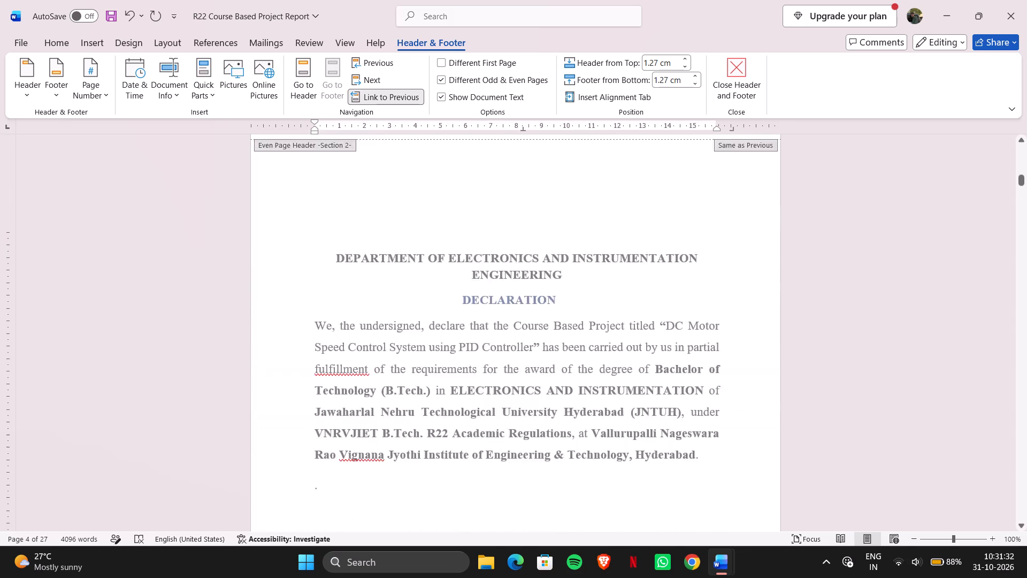
pyautogui.scroll(6, 478, 270)
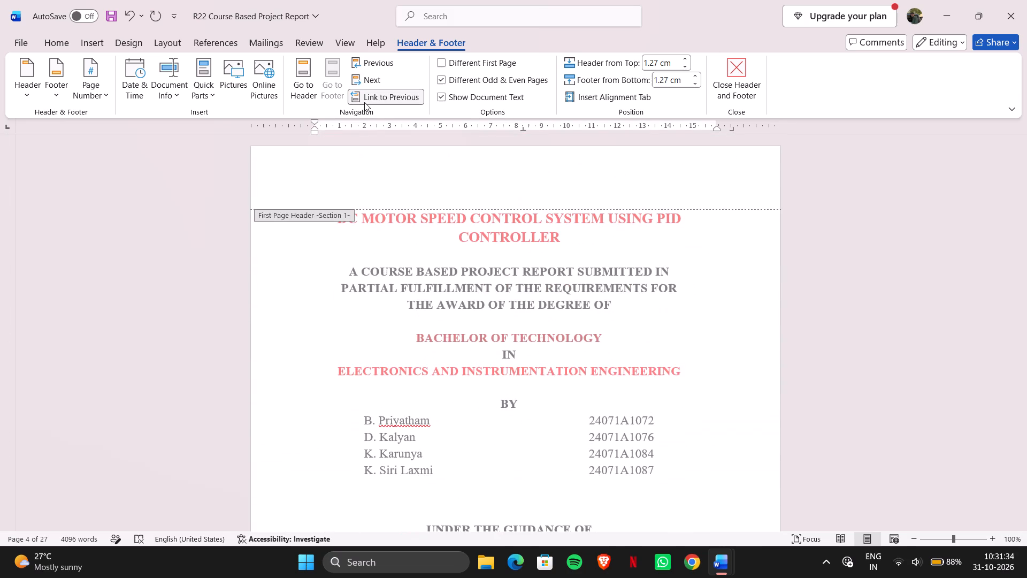
pyautogui.click(364, 102)
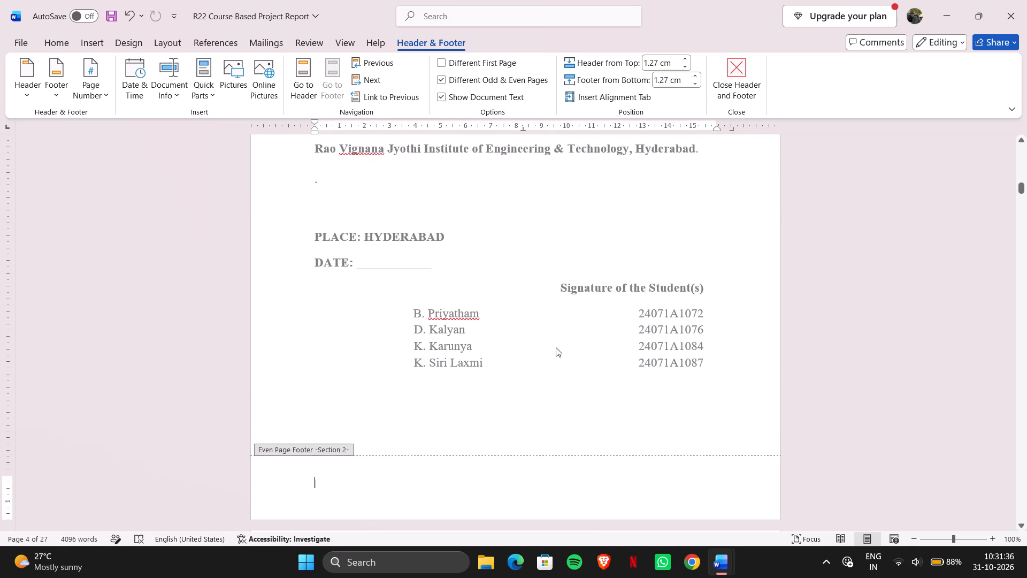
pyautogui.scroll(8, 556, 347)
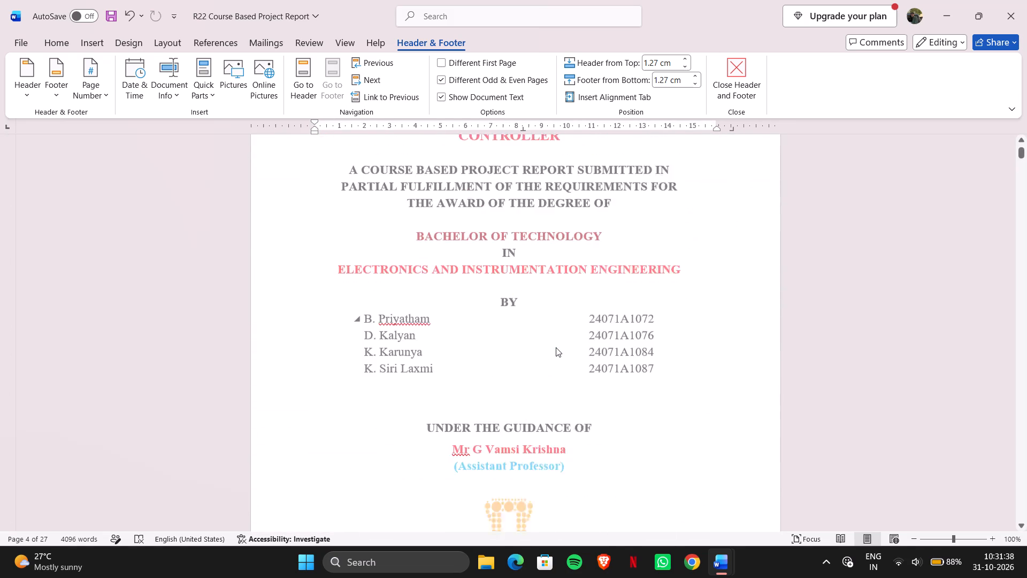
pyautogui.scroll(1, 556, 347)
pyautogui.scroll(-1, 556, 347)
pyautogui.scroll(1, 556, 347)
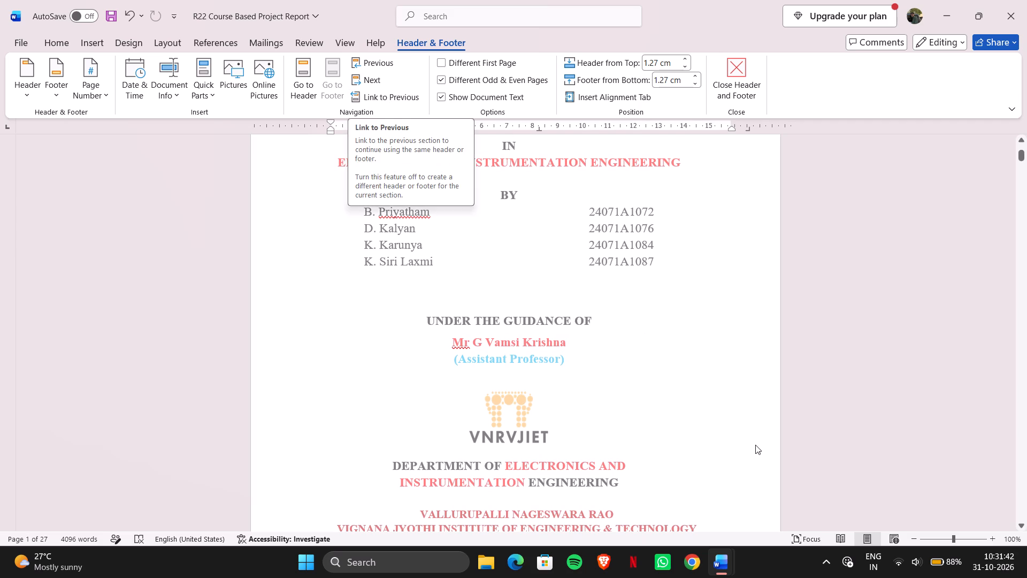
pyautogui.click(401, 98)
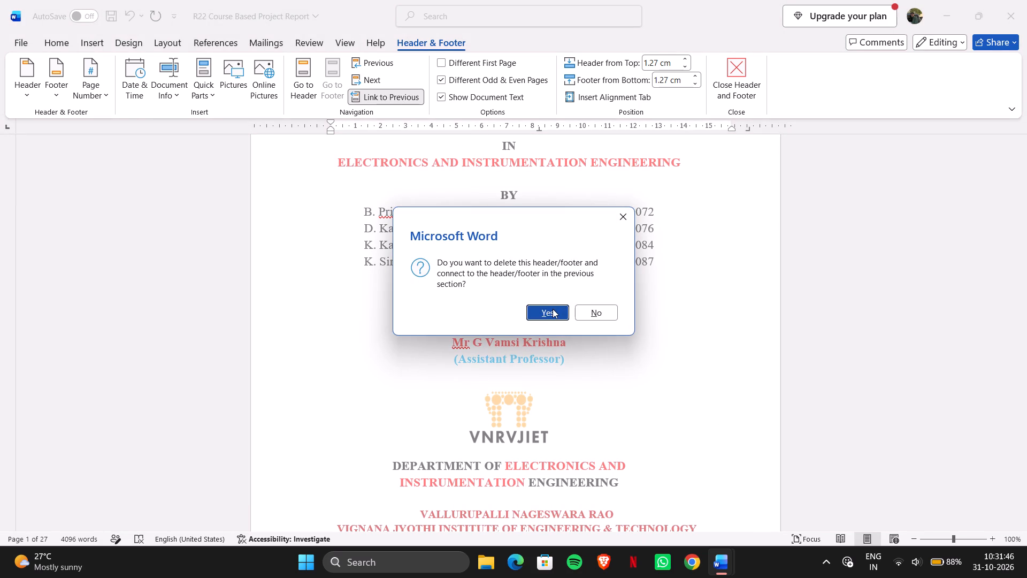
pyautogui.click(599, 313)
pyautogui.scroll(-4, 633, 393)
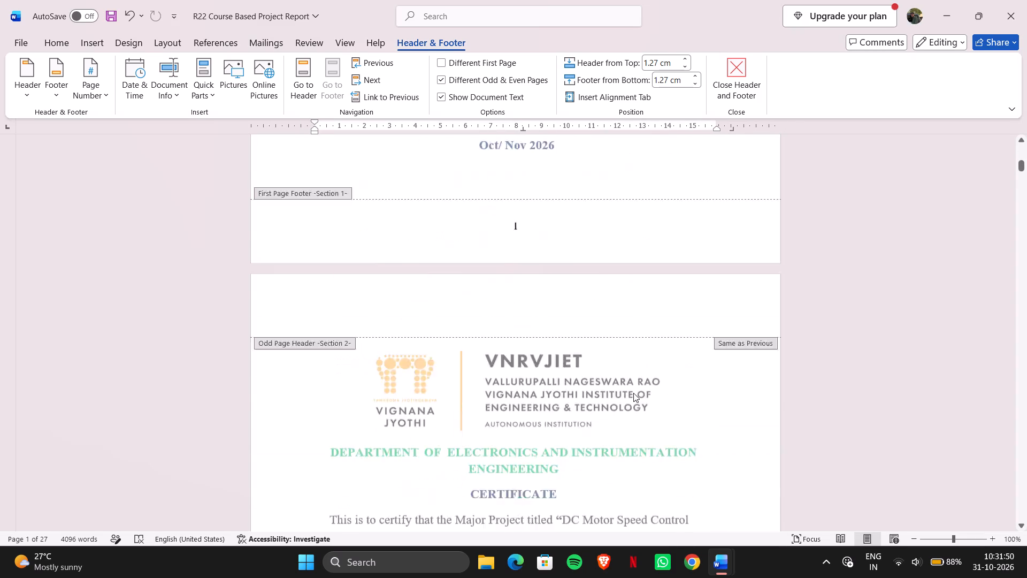
# Replace the cover page's footer number with the lowercase Roman numeral i.
pyautogui.scroll(-1, 633, 393)
pyautogui.scroll(2, 633, 393)
pyautogui.click(527, 221)
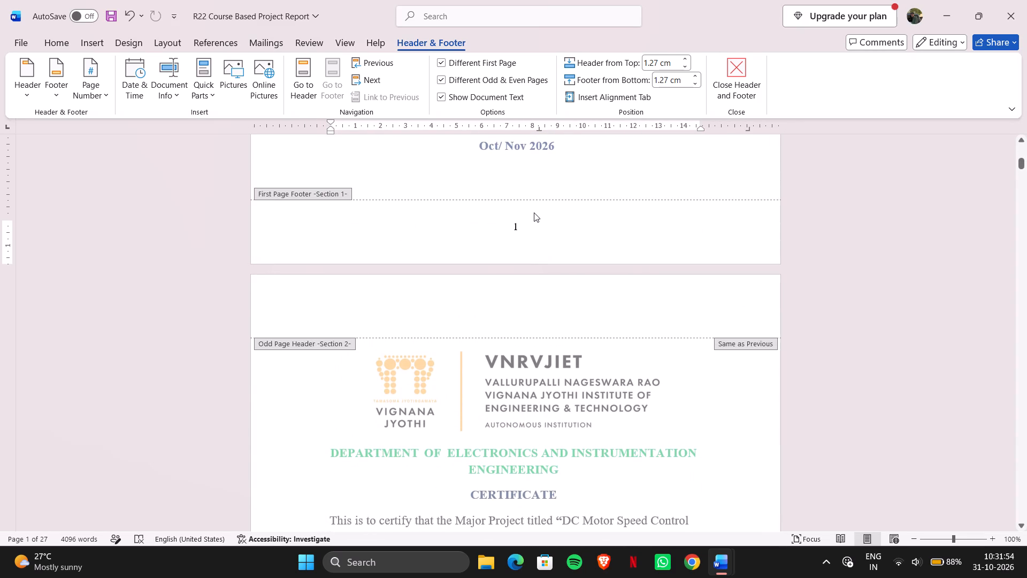
pyautogui.press('BackSpace')
pyautogui.press('i')
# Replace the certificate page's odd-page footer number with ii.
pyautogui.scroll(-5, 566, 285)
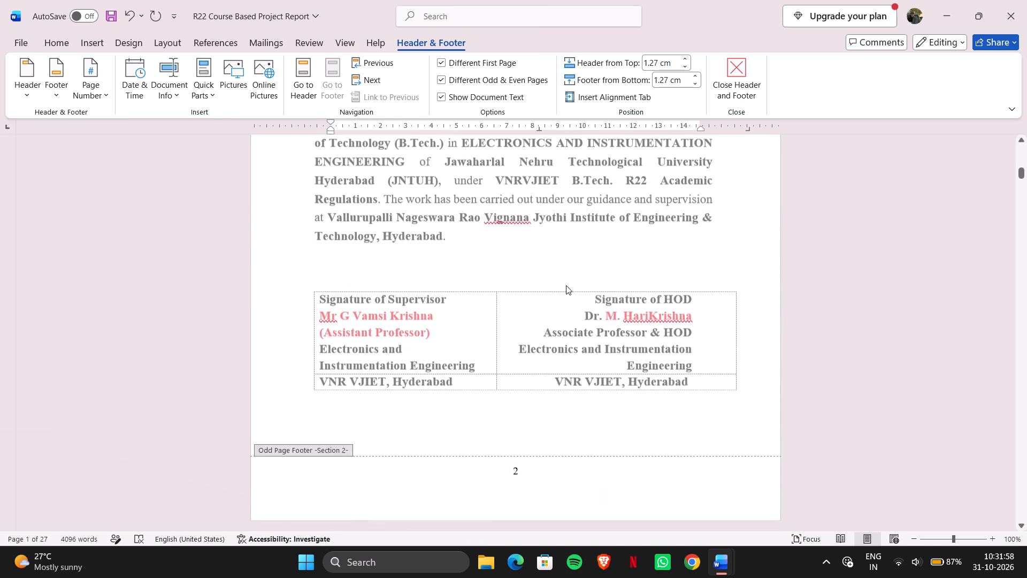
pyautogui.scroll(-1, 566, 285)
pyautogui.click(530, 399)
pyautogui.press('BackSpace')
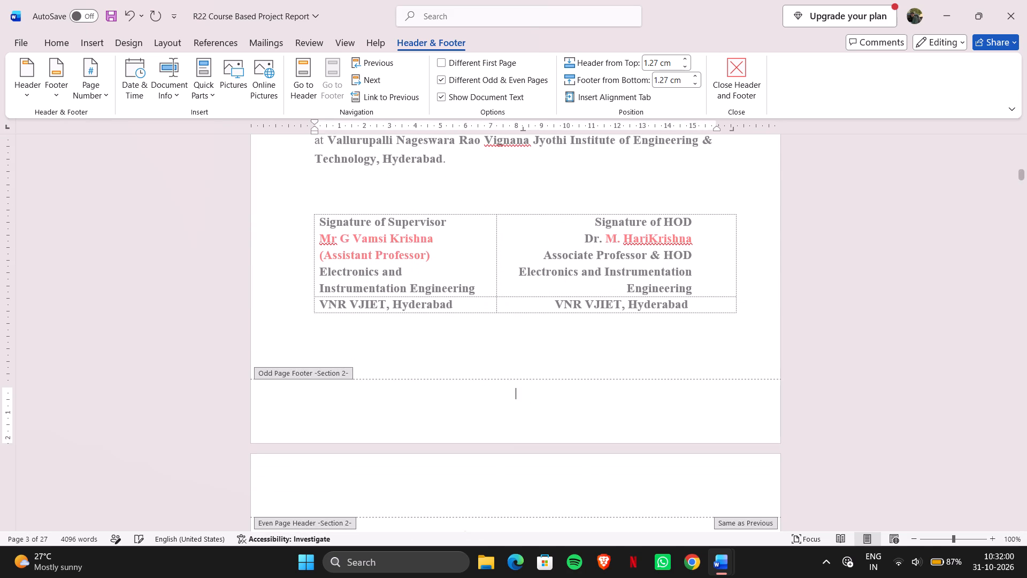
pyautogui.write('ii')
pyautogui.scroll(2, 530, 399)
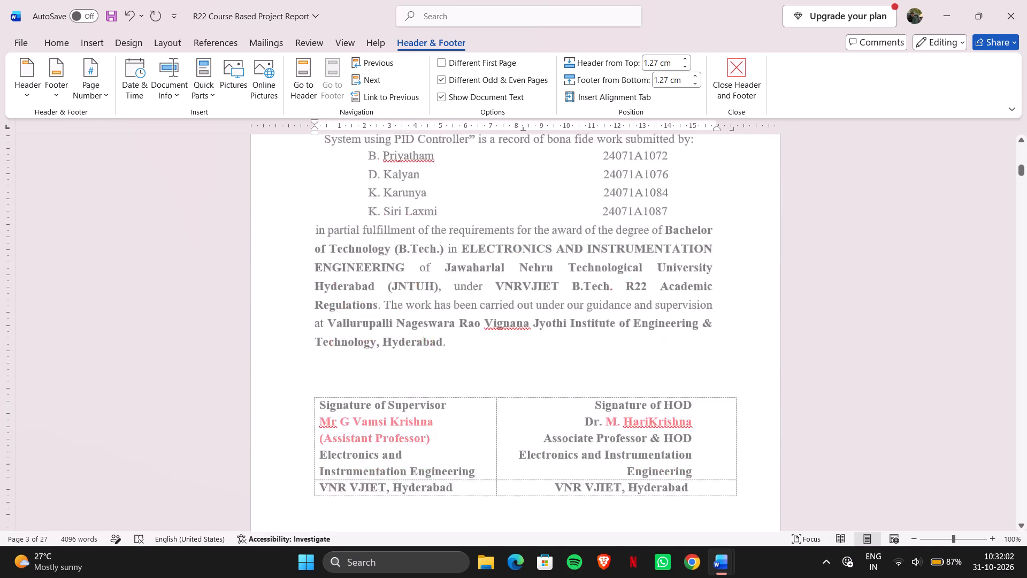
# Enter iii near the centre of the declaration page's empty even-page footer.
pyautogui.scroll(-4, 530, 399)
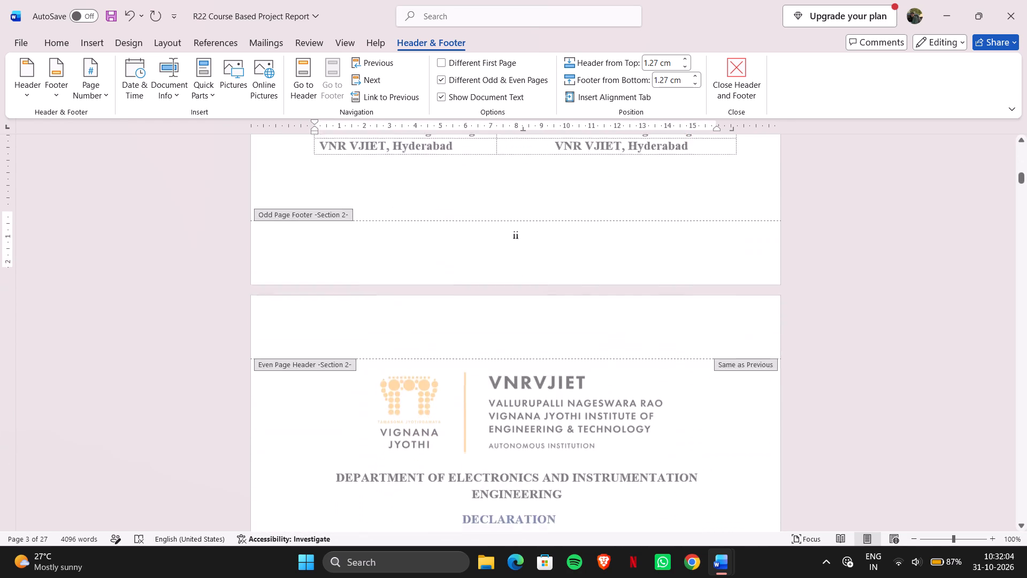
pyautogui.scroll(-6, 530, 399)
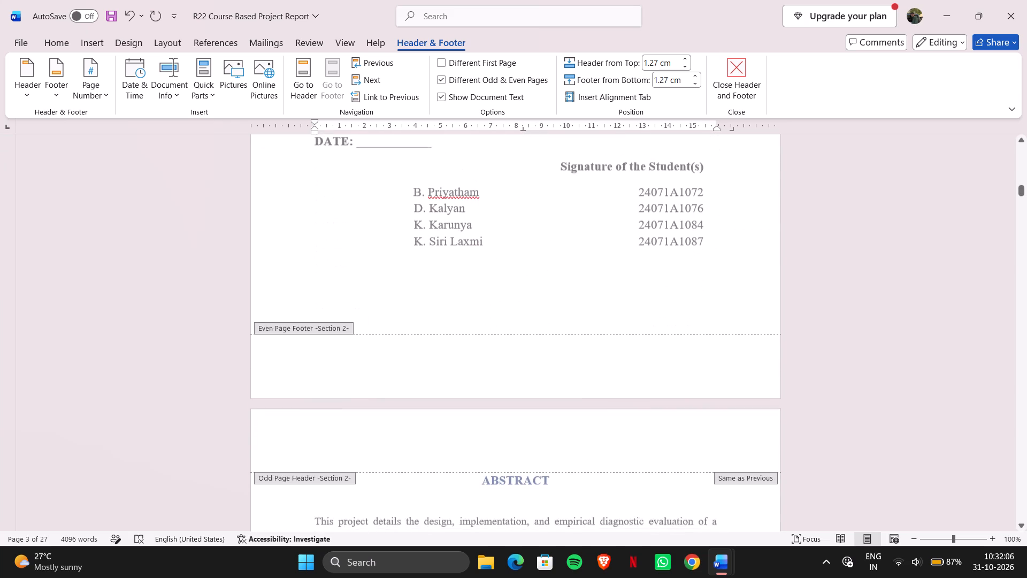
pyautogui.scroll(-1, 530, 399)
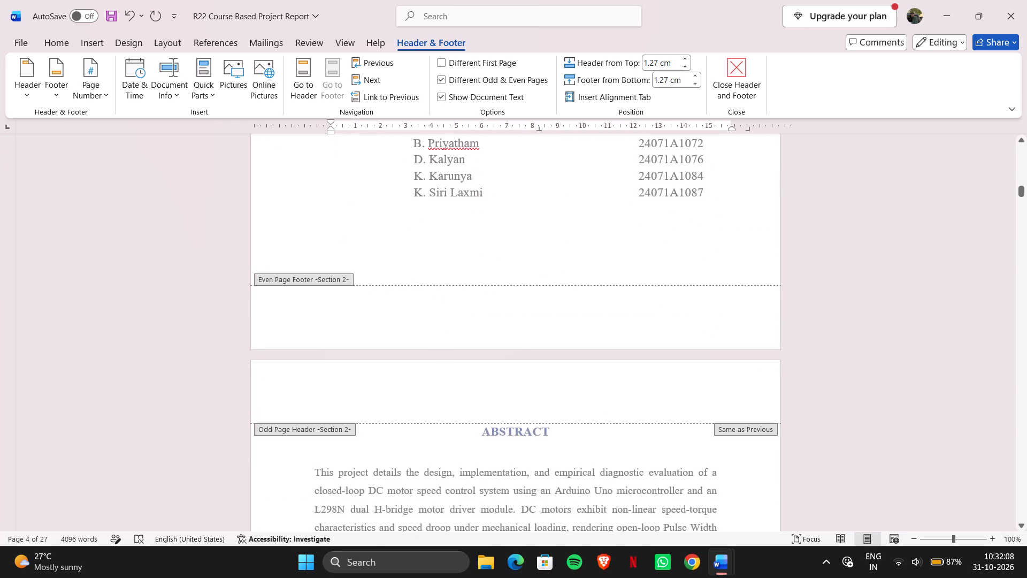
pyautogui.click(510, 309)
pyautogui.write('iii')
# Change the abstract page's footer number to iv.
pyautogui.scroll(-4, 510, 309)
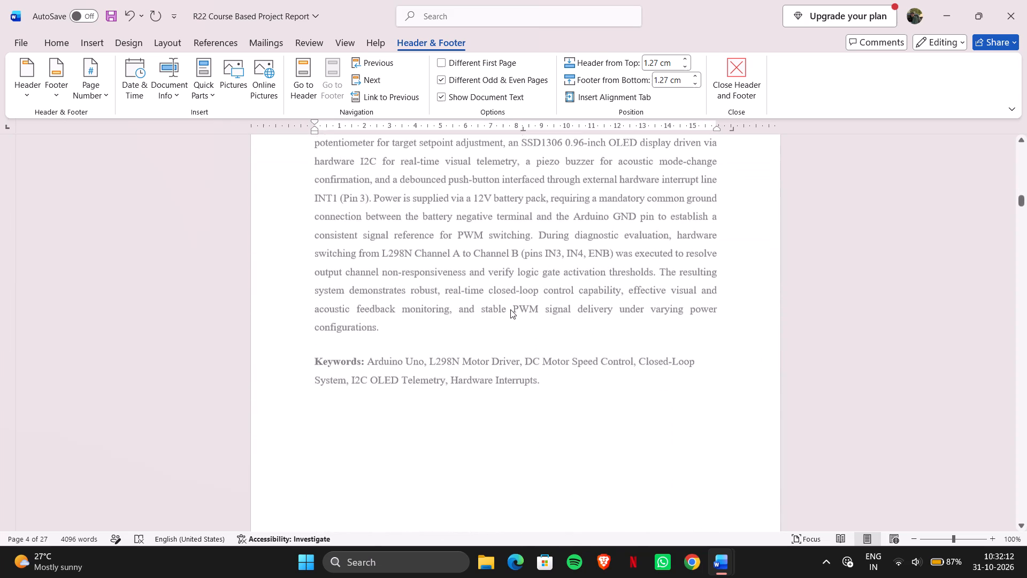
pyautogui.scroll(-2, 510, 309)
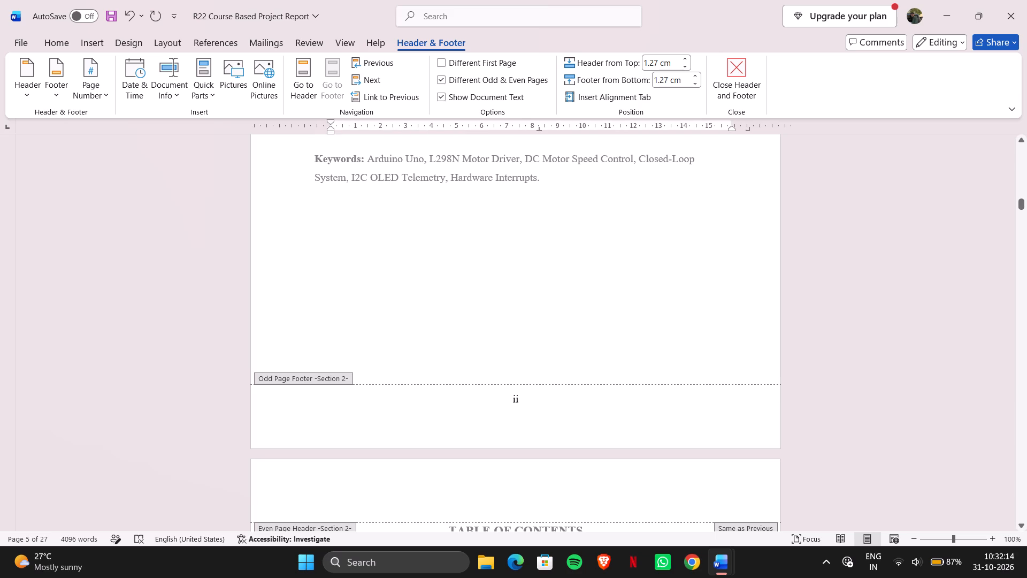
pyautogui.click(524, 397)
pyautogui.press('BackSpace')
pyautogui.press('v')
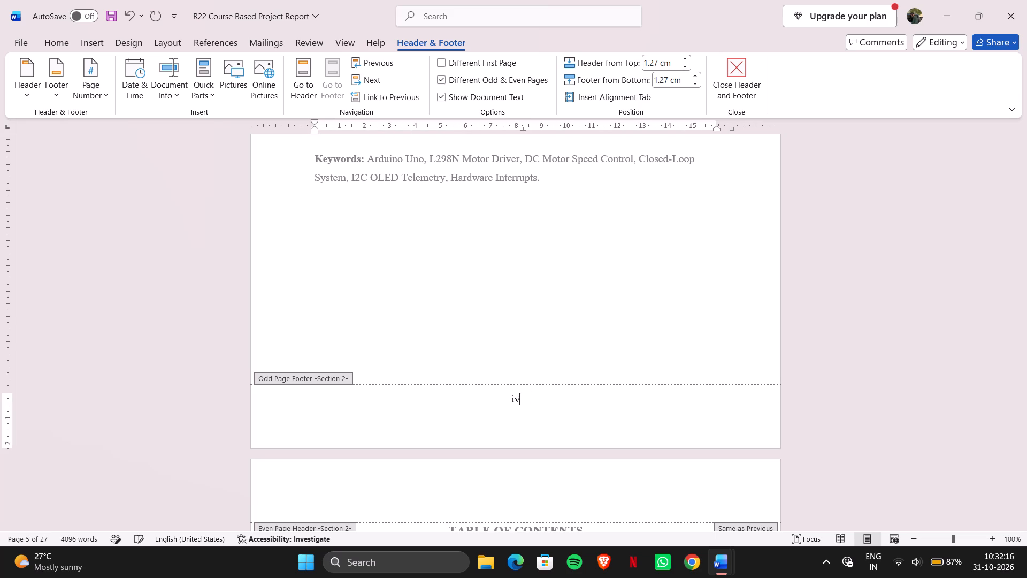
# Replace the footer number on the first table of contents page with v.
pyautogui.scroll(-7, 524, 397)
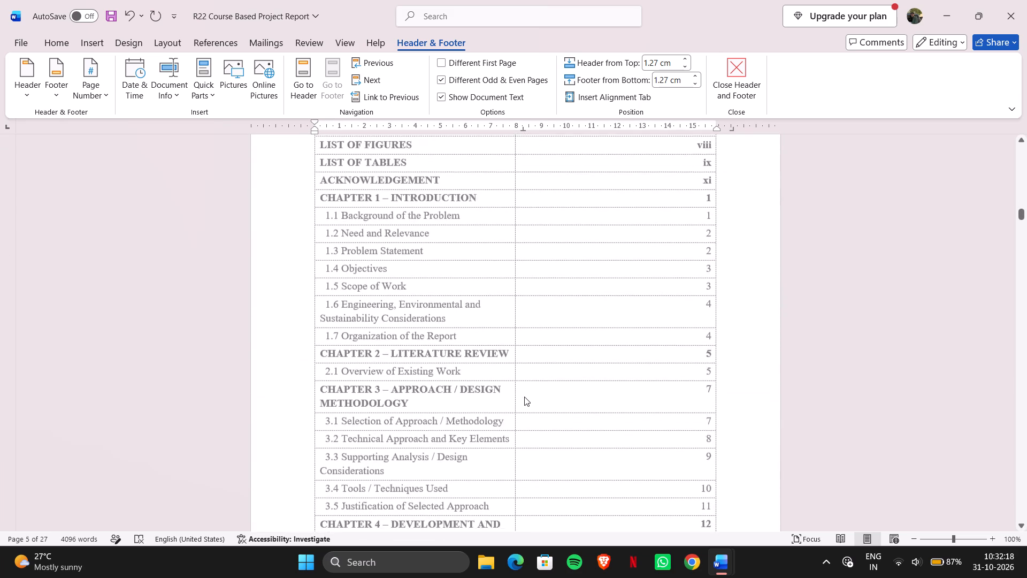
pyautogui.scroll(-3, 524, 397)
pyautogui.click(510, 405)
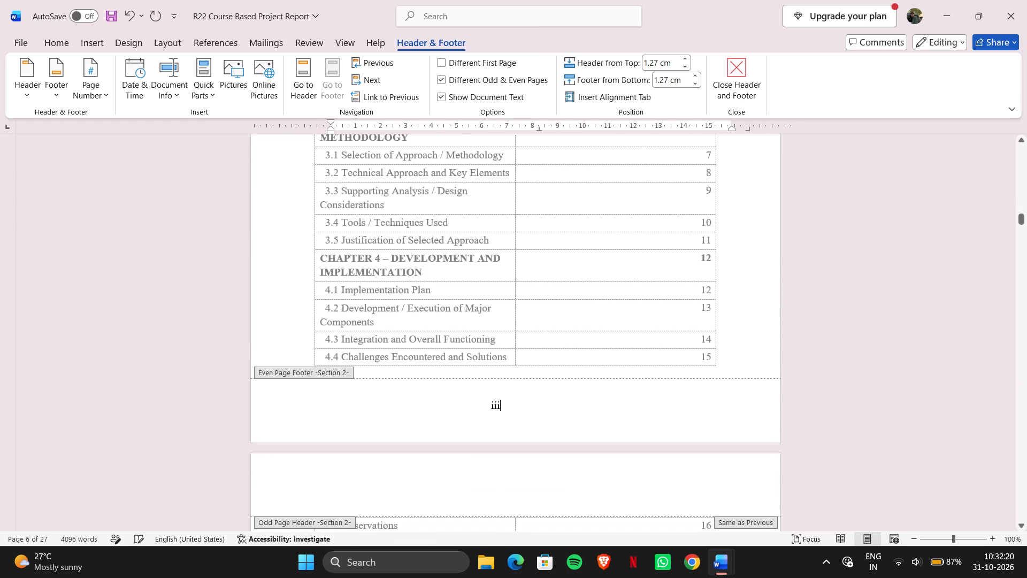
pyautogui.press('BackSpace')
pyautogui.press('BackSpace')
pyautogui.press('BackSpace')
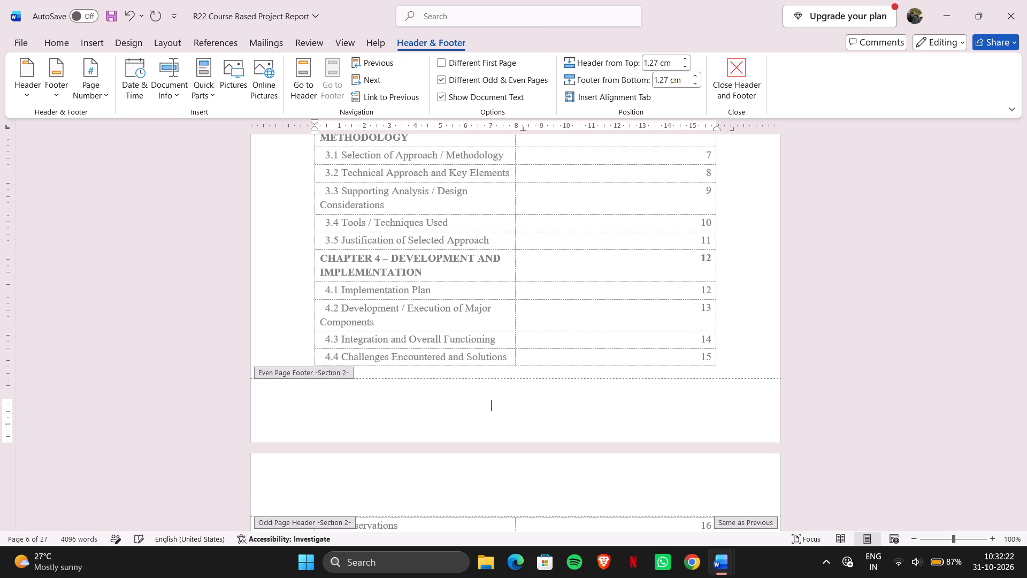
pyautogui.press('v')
# Replace the footer number on the second table of contents page with vi.
pyautogui.scroll(-3, 510, 405)
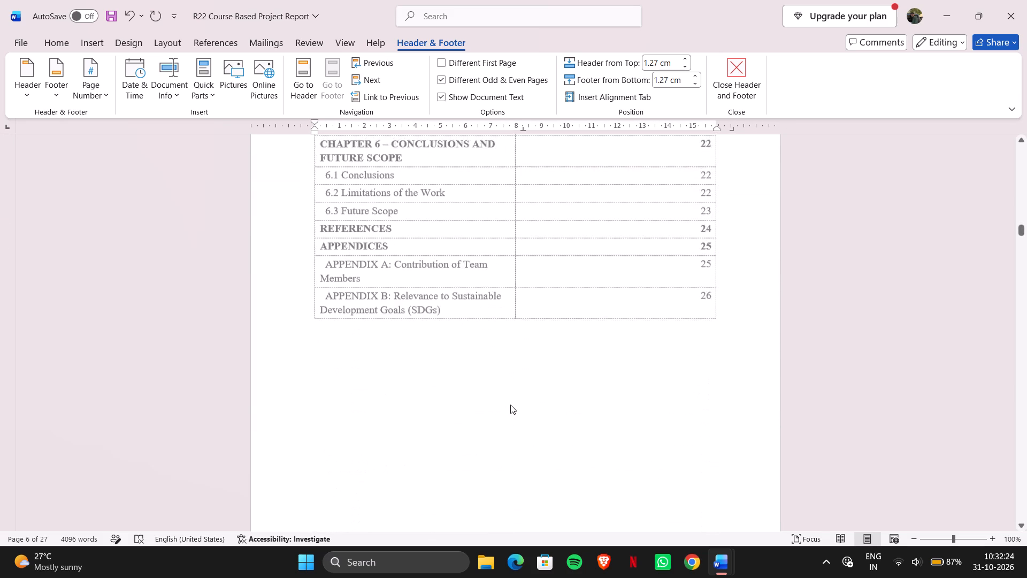
pyautogui.scroll(-3, 510, 405)
pyautogui.click(523, 376)
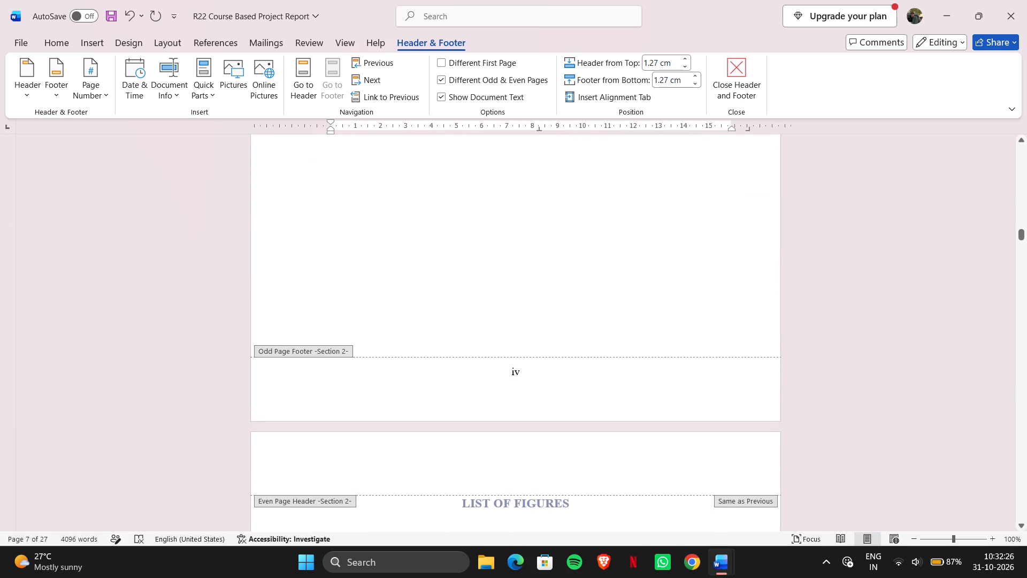
pyautogui.press('BackSpace')
pyautogui.press('BackSpace')
pyautogui.write('vi')
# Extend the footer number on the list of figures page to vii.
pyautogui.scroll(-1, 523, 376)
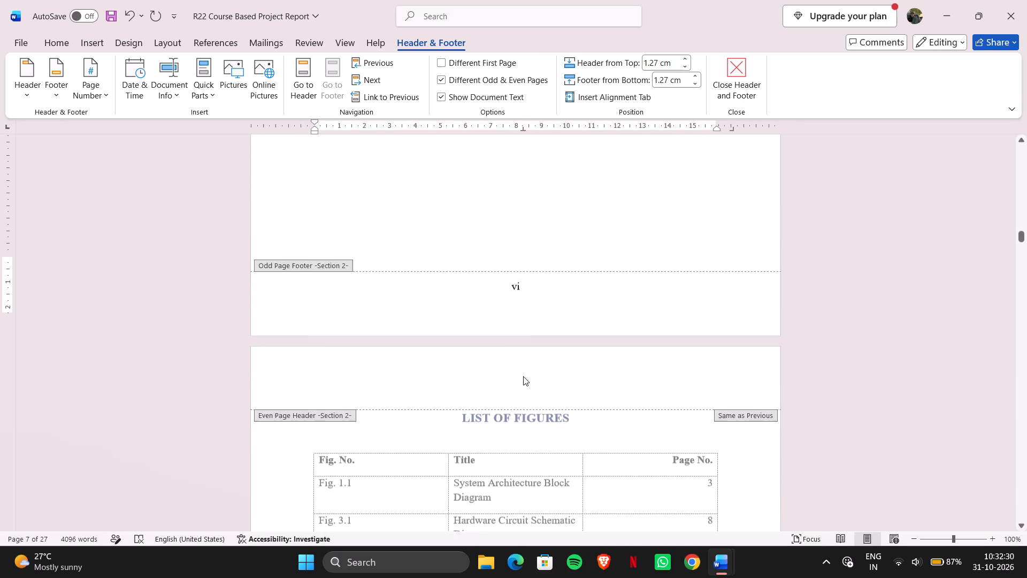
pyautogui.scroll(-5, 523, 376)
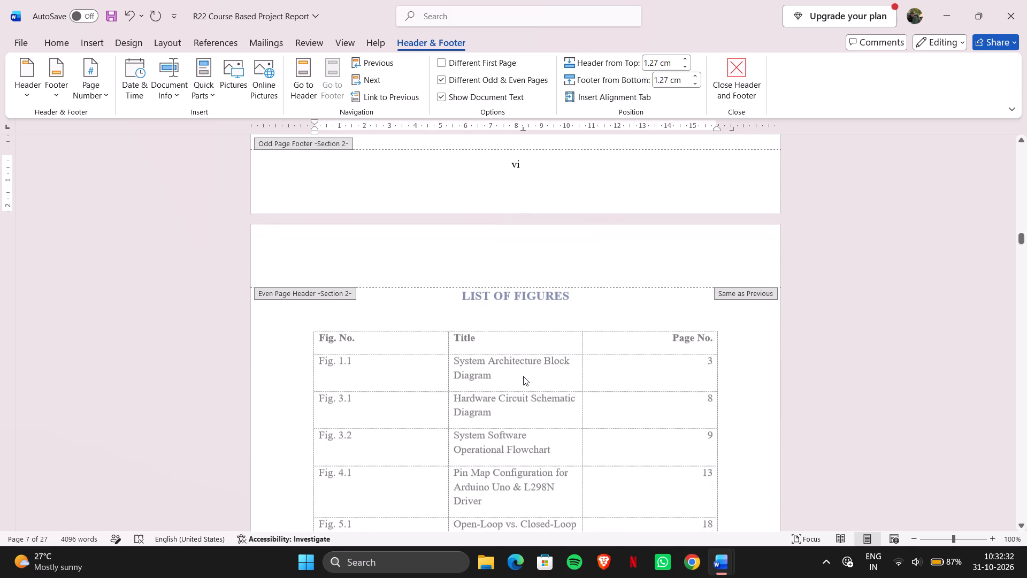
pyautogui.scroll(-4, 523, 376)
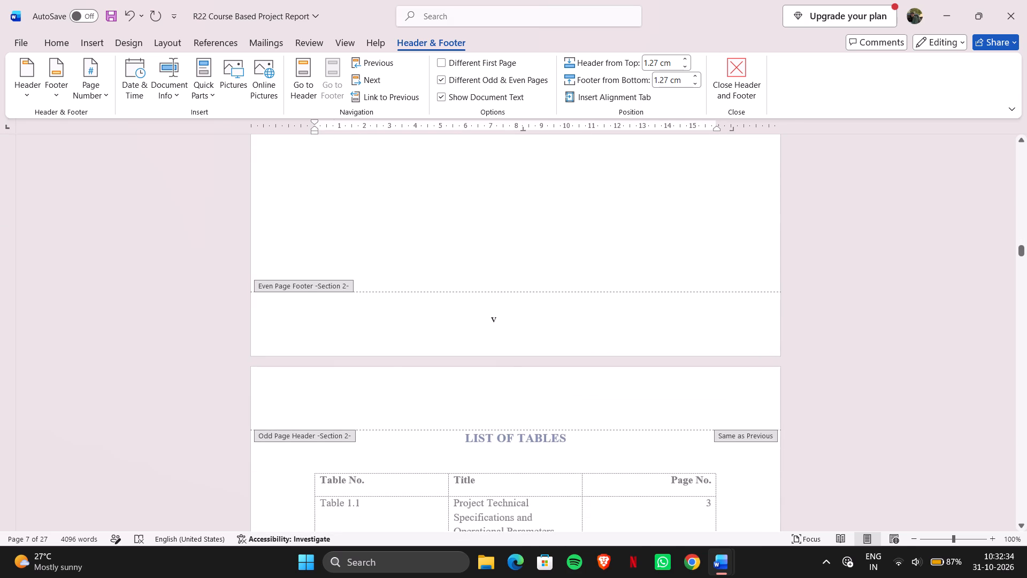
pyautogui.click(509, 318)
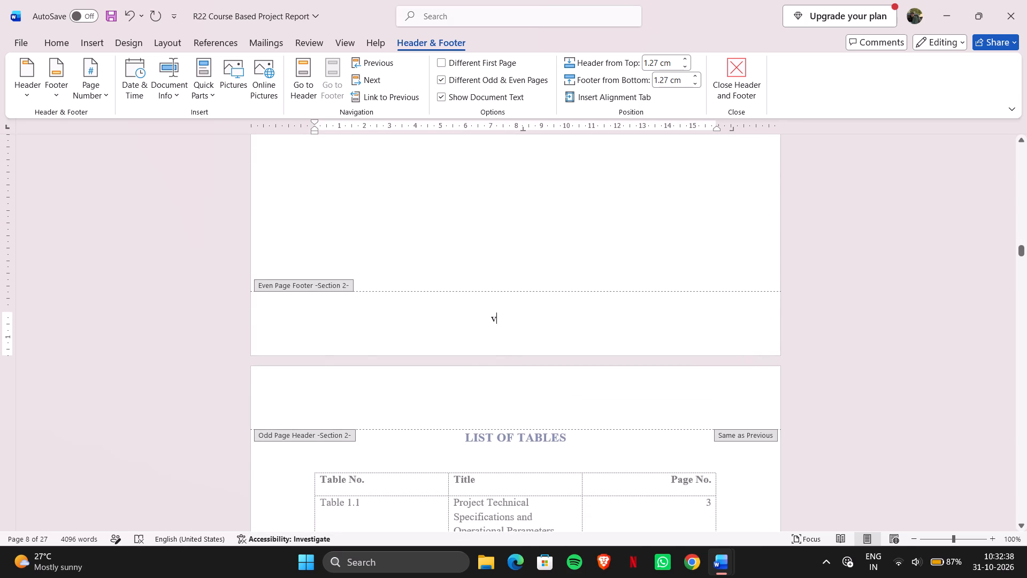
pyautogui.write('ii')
# Extend the footer number on the list of tables page to viii.
pyautogui.scroll(-5, 509, 318)
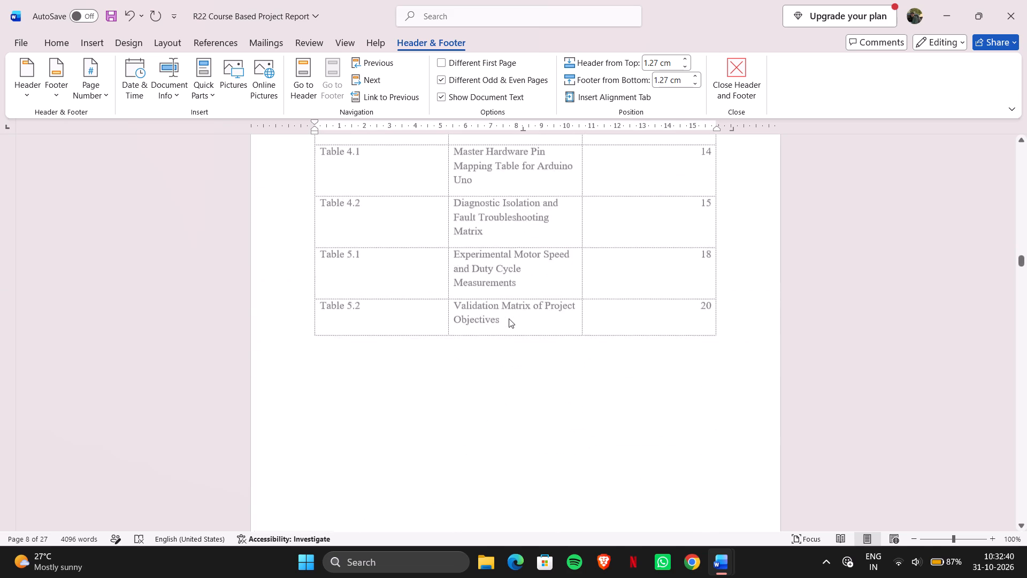
pyautogui.scroll(-2, 509, 318)
pyautogui.click(531, 453)
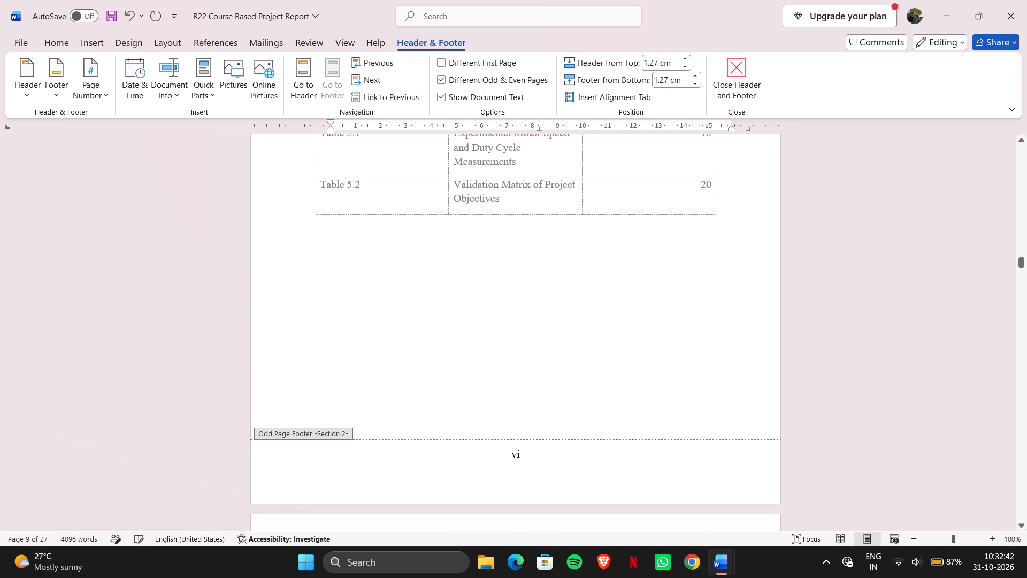
pyautogui.write('ii')
# Replace the acknowledgement page's footer number with ix and return to the document body.
pyautogui.scroll(-4, 531, 453)
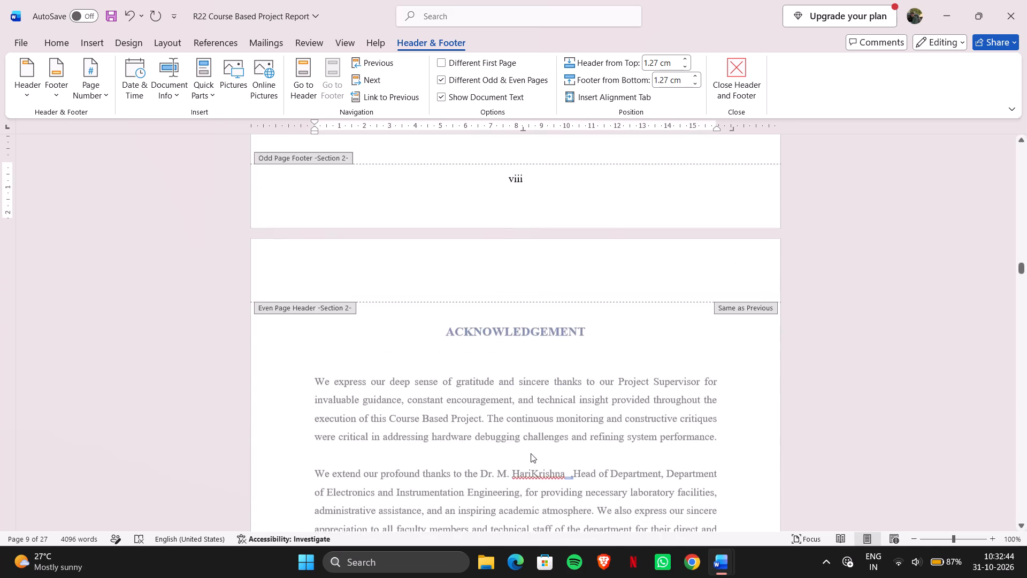
pyautogui.scroll(-6, 531, 453)
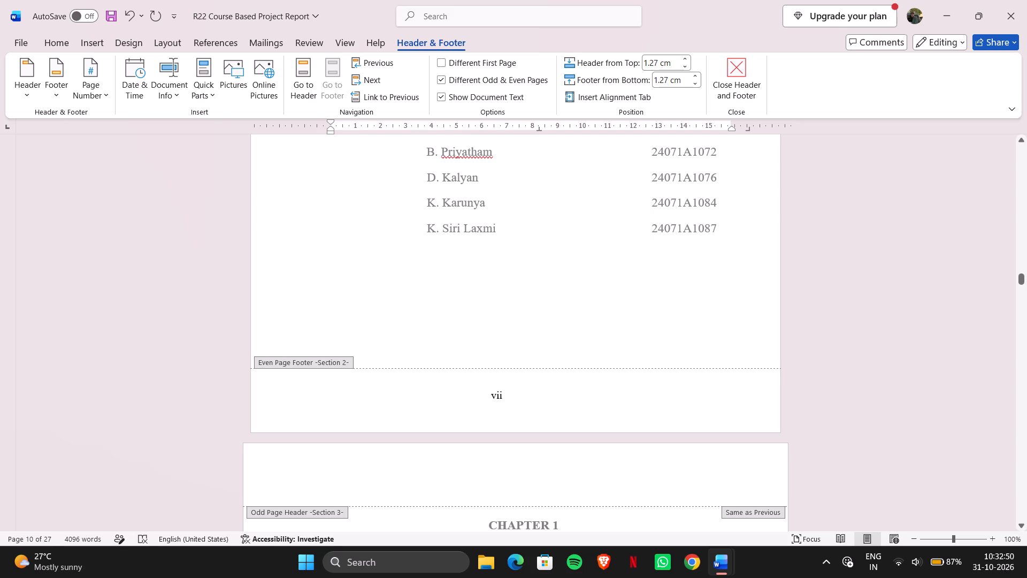
pyautogui.click(507, 396)
pyautogui.press('BackSpace')
pyautogui.press('BackSpace')
pyautogui.press('BackSpace')
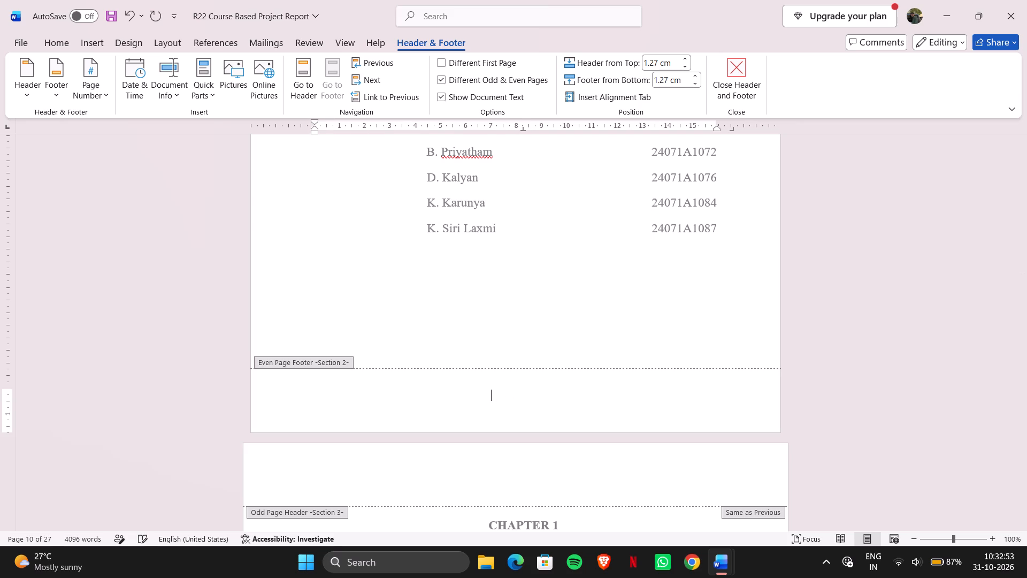
pyautogui.scroll(5, 507, 396)
pyautogui.scroll(-1, 507, 396)
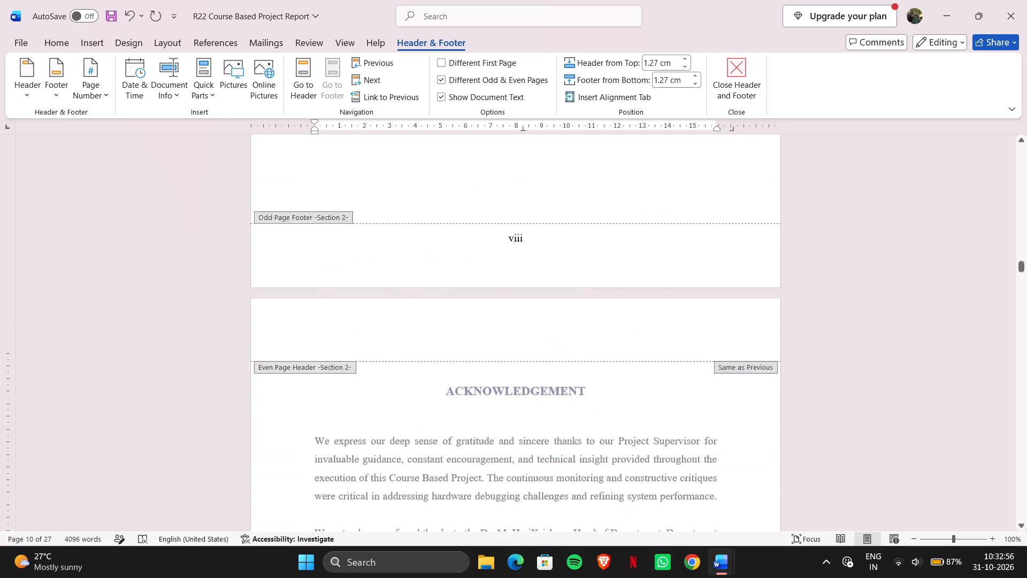
pyautogui.scroll(-3, 507, 396)
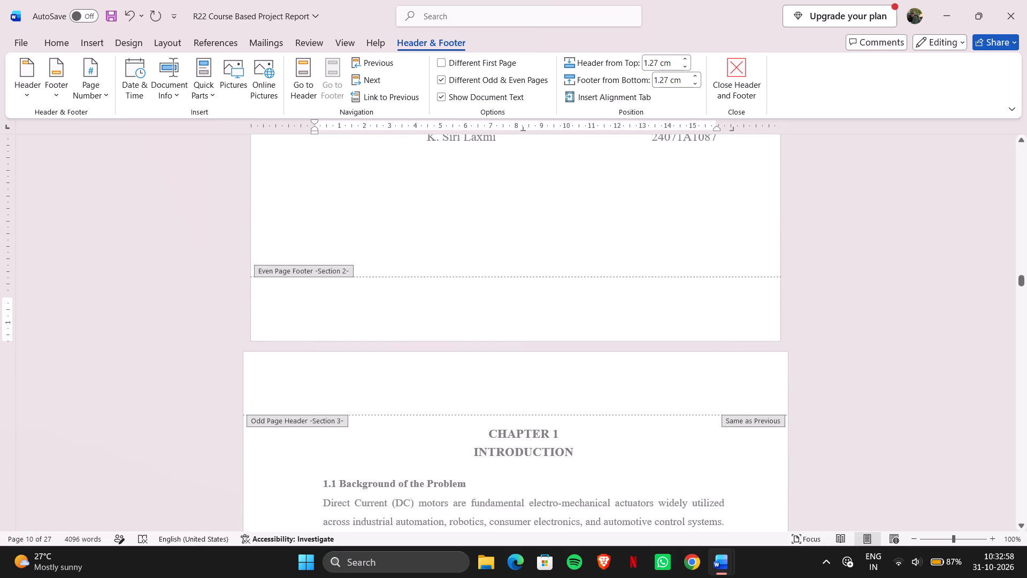
pyautogui.press('i')
pyautogui.press('x')
pyautogui.click(906, 277)
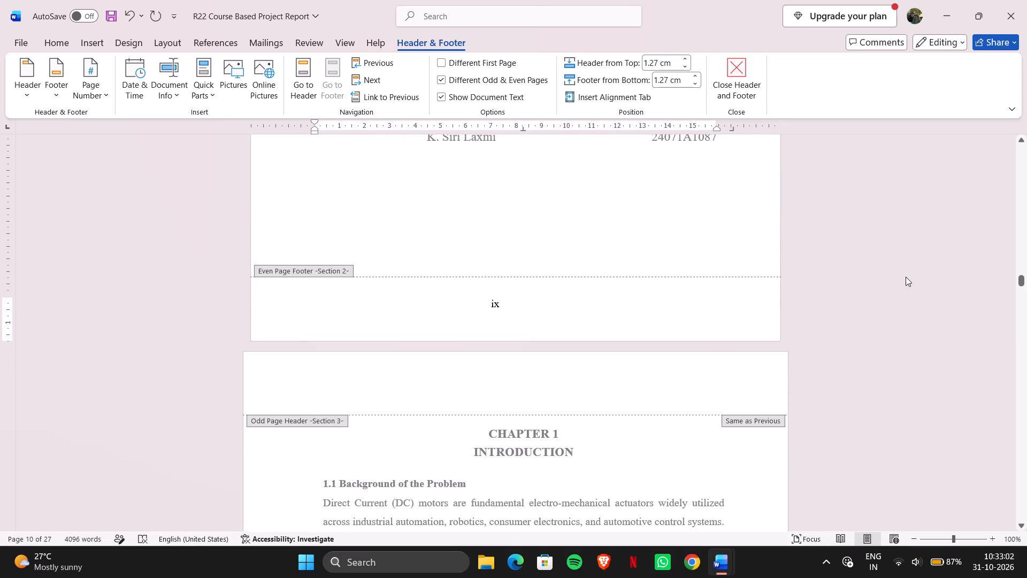
pyautogui.doubleClick(906, 277)
# Review the front-matter pages from the acknowledgement back to the cover page.
pyautogui.scroll(9, 906, 277)
pyautogui.scroll(-1, 906, 277)
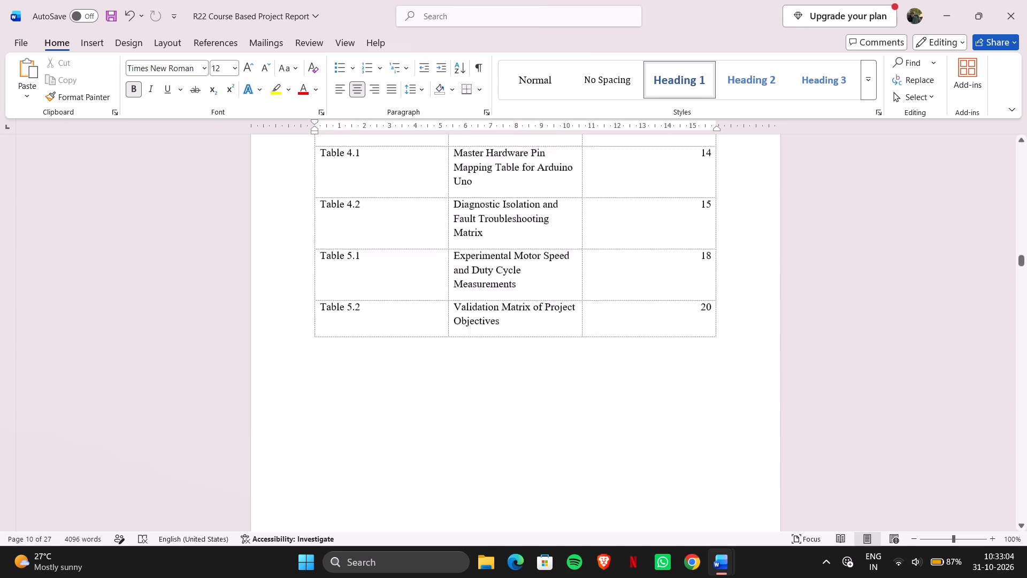
pyautogui.scroll(3, 906, 277)
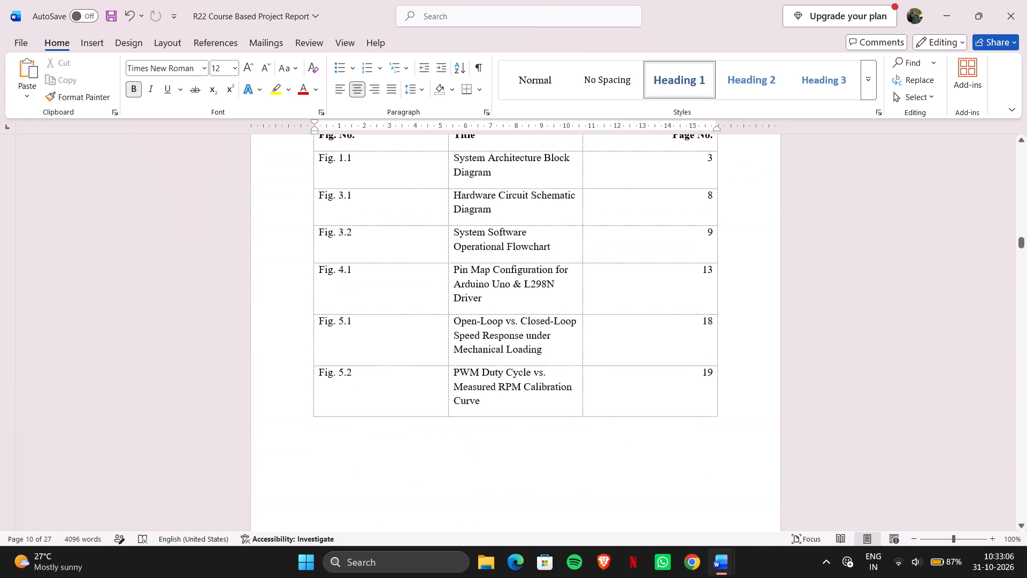
pyautogui.scroll(7, 906, 277)
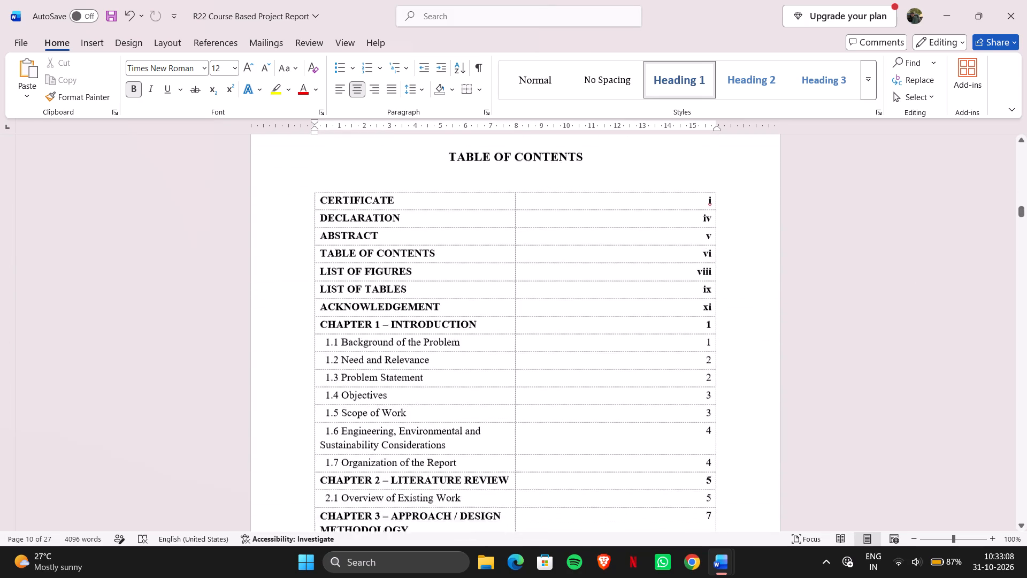
pyautogui.scroll(4, 906, 277)
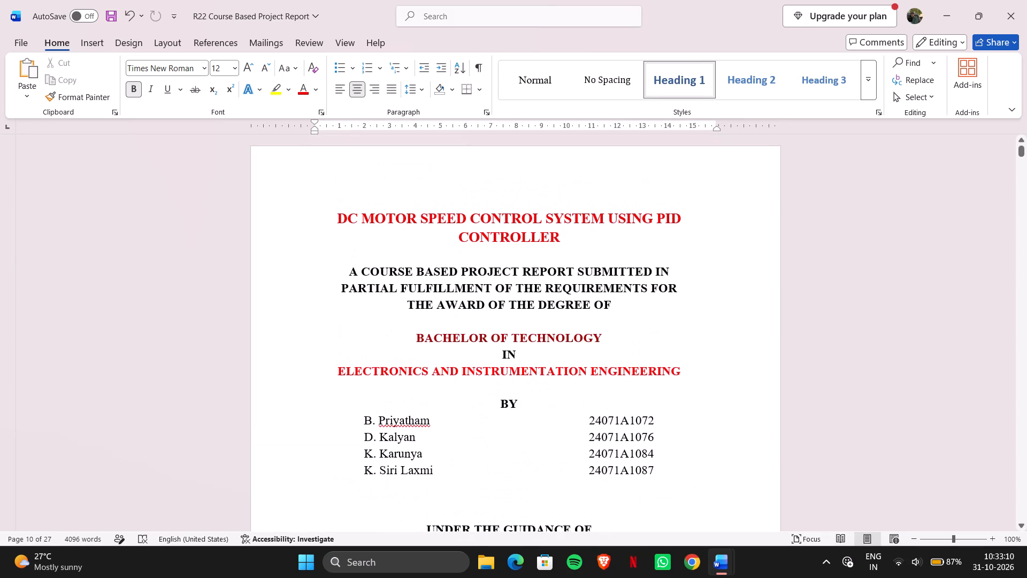
pyautogui.scroll(1, 906, 277)
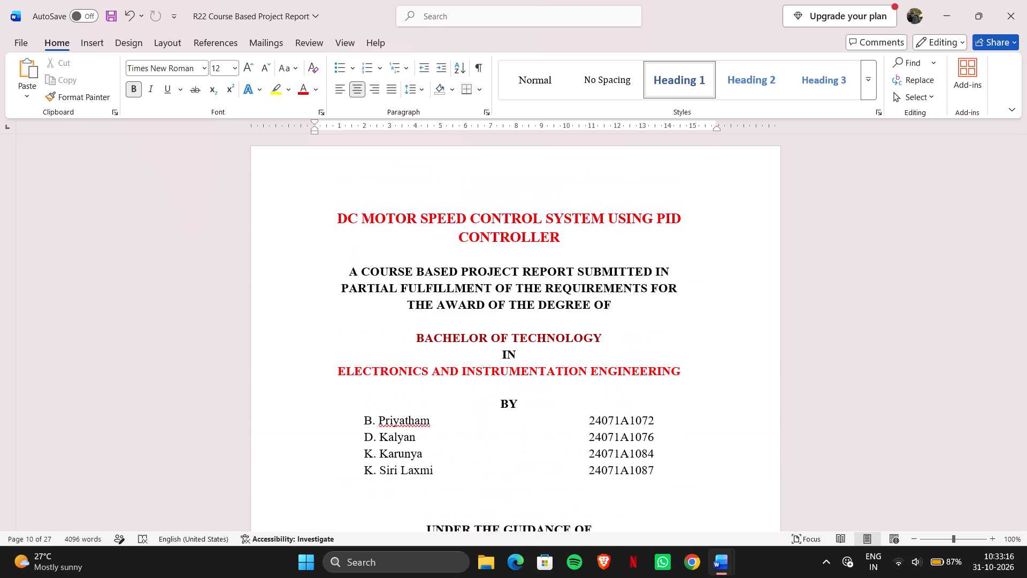
# Review the footer numbers from the cover page through the certificate and declaration pages.
pyautogui.scroll(-1, 906, 277)
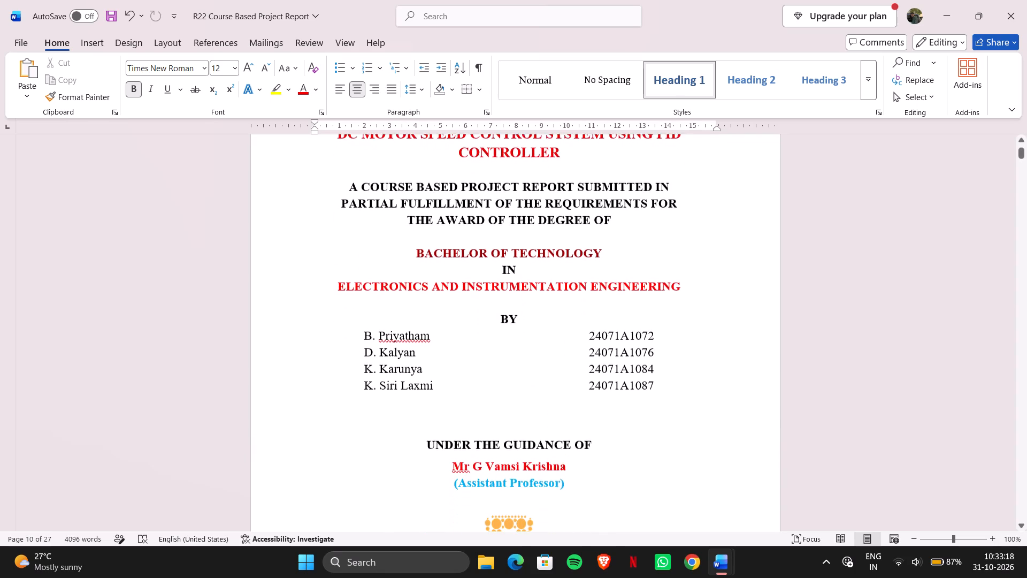
pyautogui.scroll(-5, 906, 277)
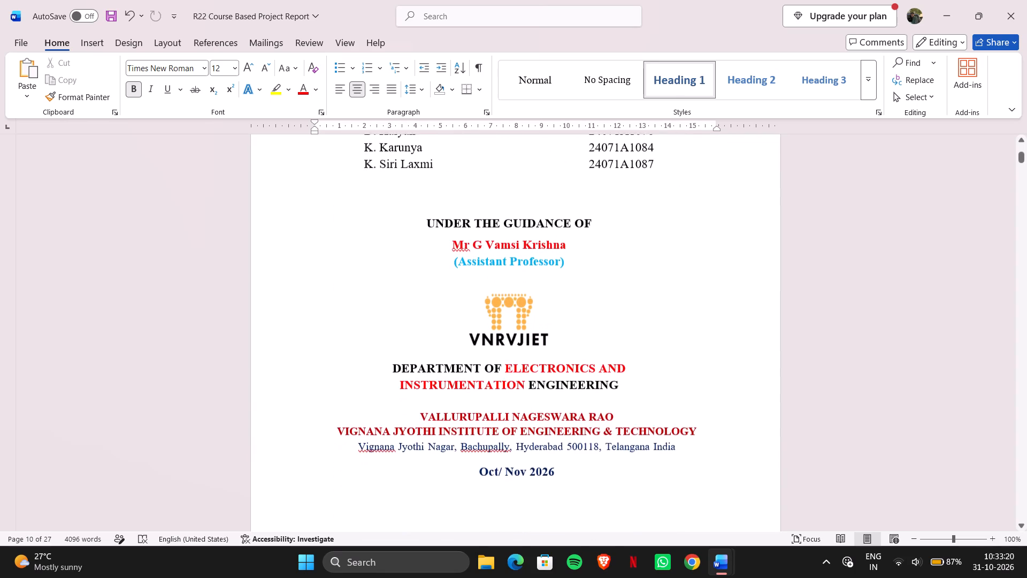
pyautogui.scroll(-7, 906, 277)
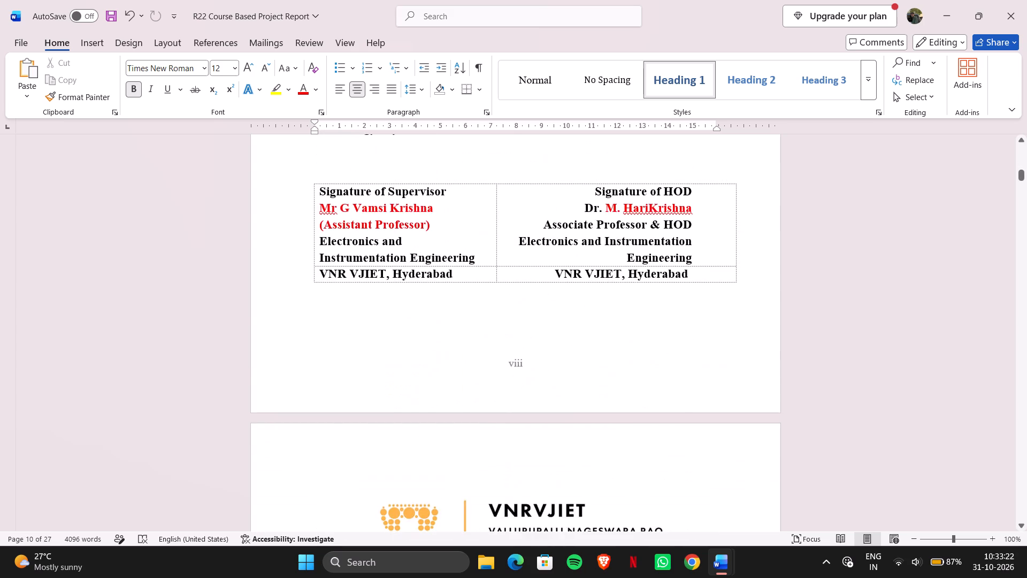
pyautogui.scroll(2, 906, 277)
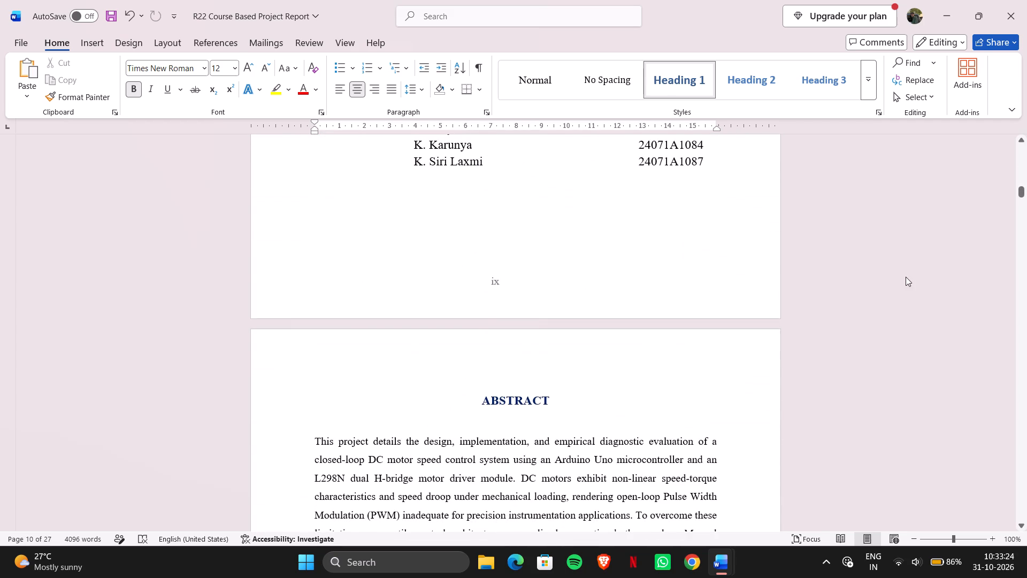
pyautogui.scroll(3, 906, 277)
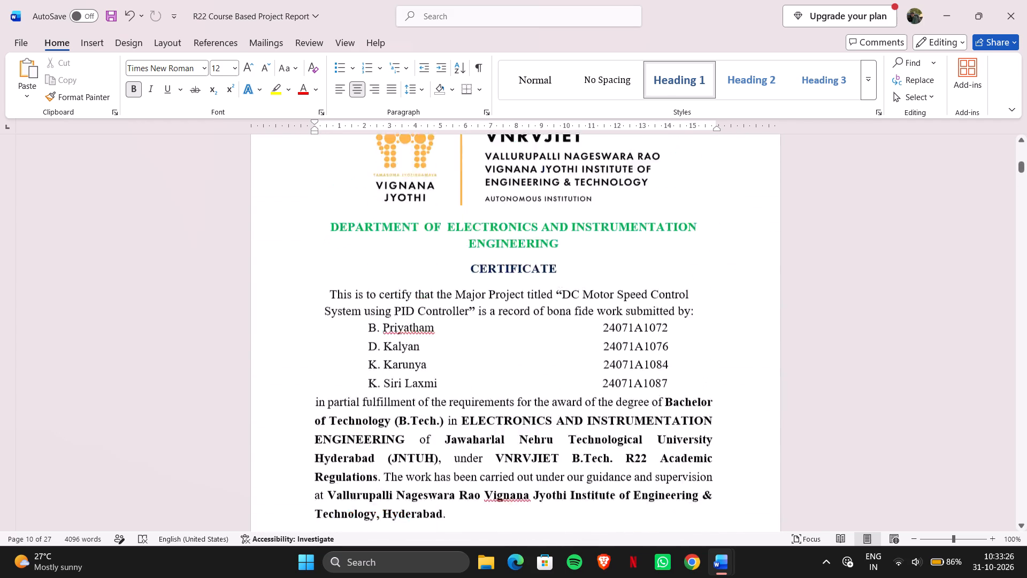
pyautogui.scroll(3, 906, 277)
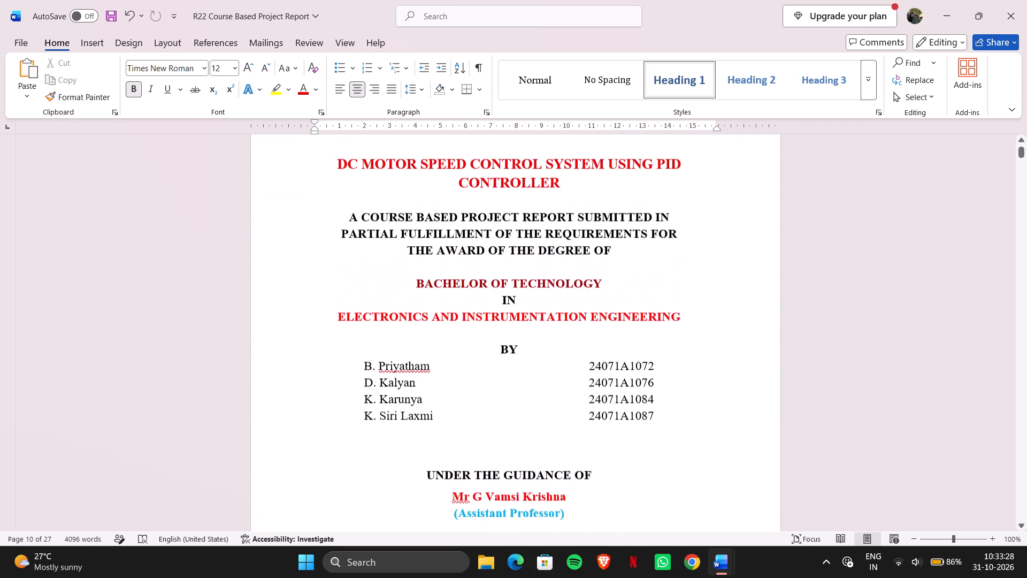
pyautogui.scroll(1, 906, 277)
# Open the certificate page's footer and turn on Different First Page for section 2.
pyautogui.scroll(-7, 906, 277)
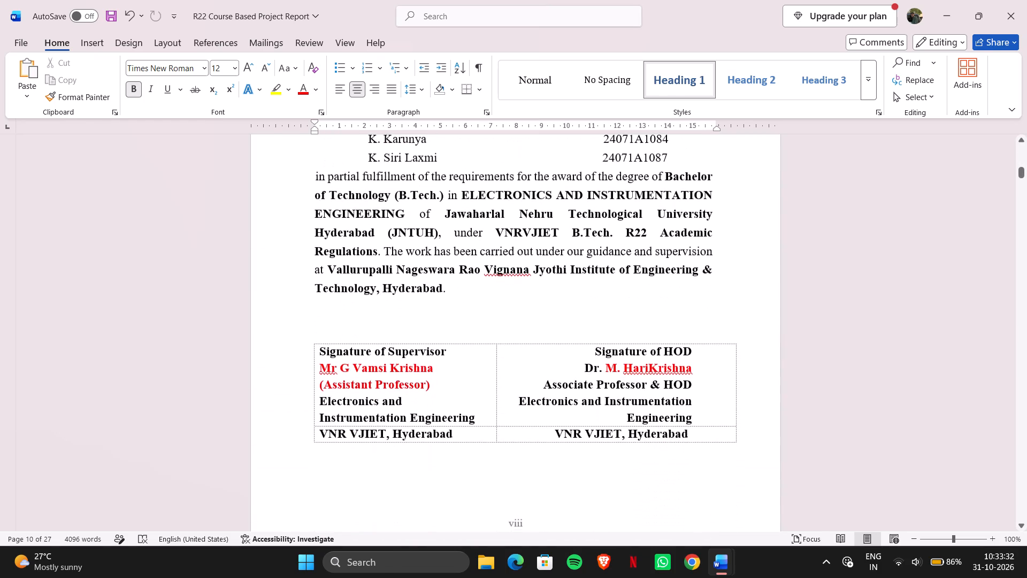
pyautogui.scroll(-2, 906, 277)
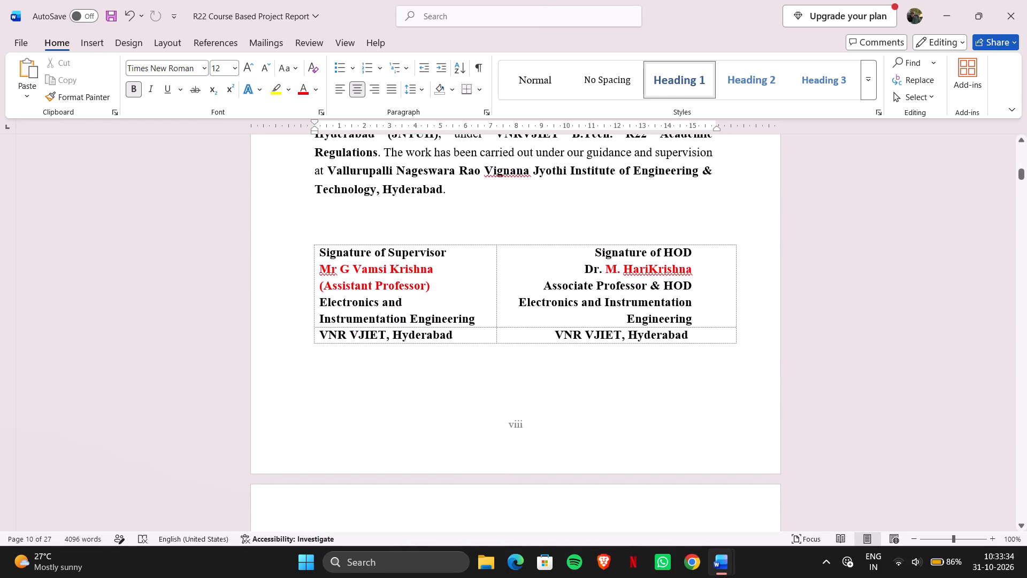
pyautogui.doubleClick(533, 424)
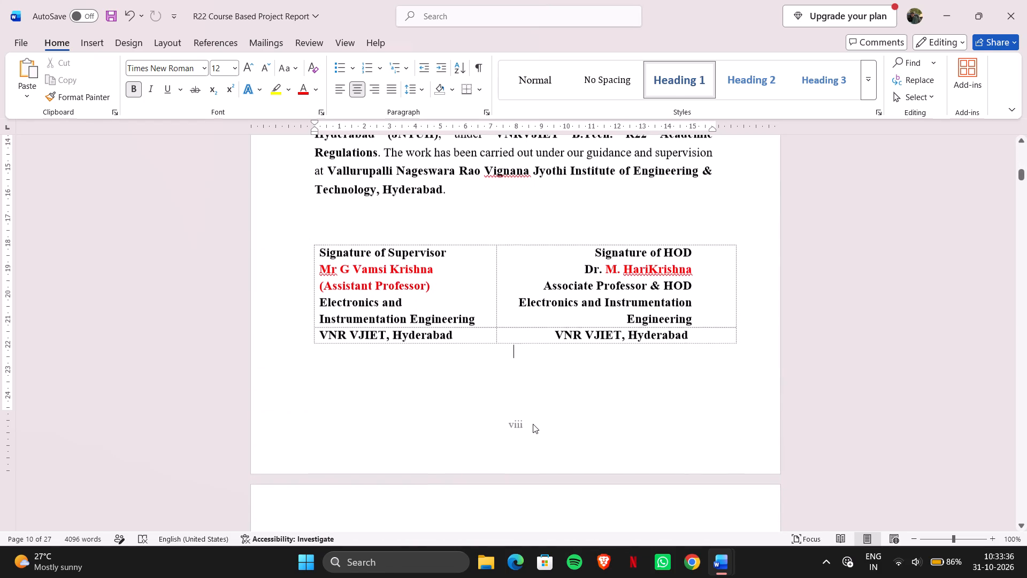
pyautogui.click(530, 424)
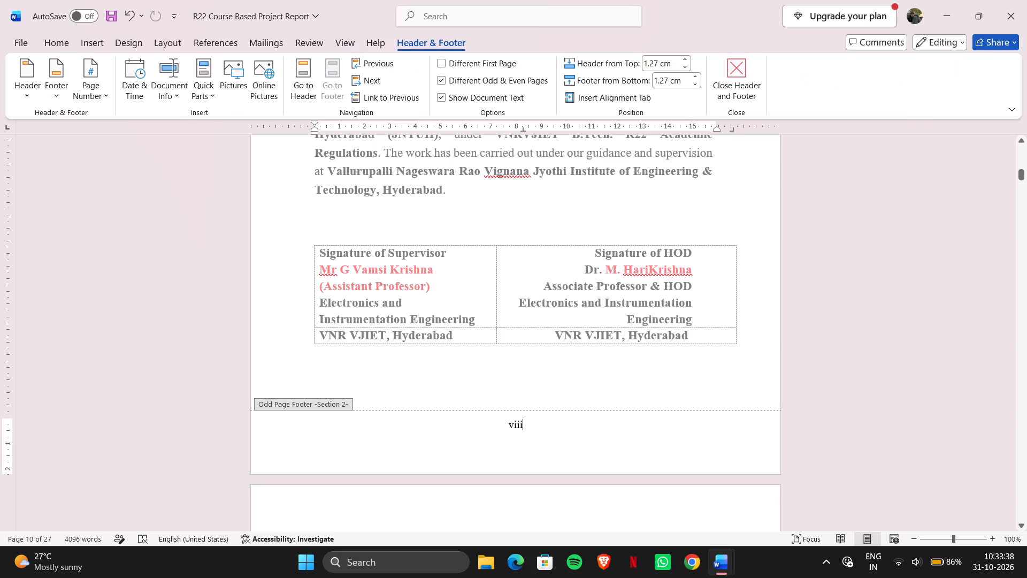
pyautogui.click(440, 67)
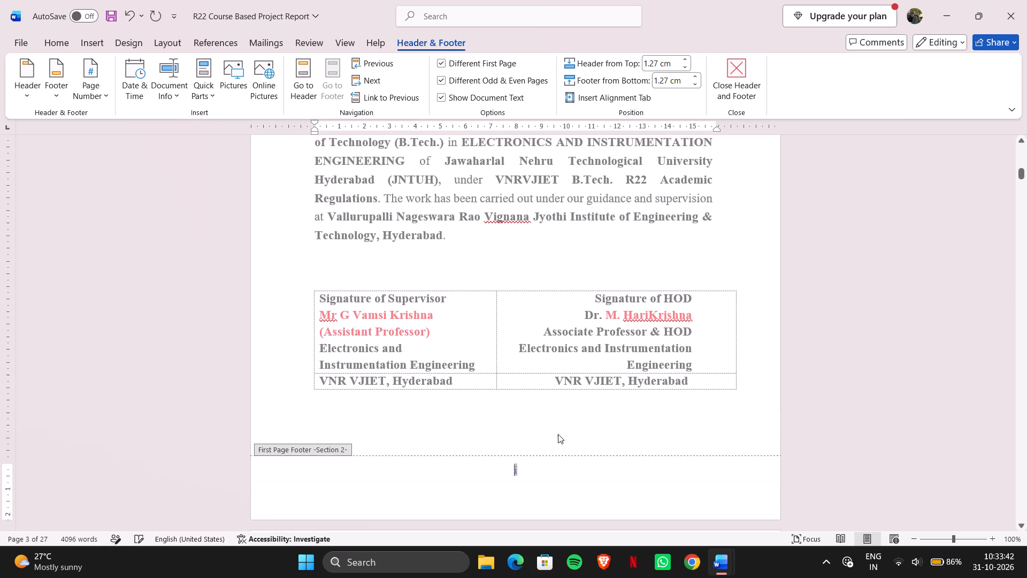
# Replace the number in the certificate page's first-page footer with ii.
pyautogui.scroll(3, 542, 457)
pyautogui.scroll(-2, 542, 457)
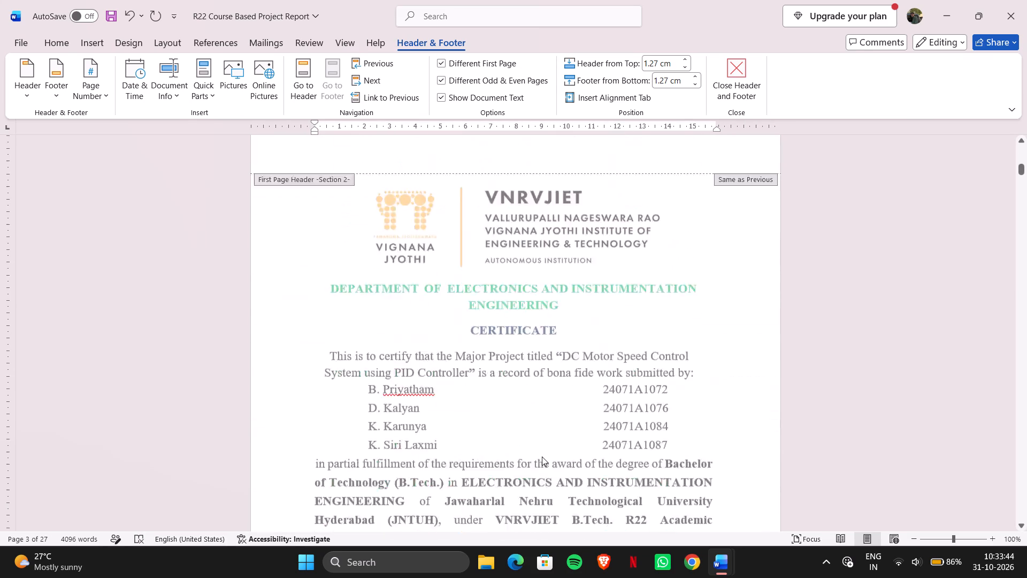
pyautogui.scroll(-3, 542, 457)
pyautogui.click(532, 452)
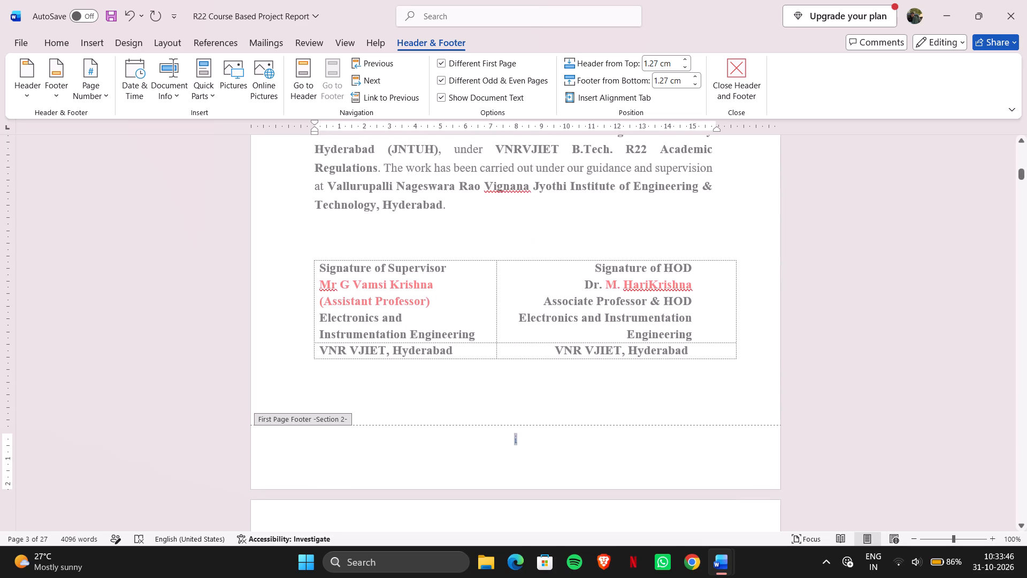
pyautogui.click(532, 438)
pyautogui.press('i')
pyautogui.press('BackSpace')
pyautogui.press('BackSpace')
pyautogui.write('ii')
# Retype the cover page's footer number as i.
pyautogui.scroll(1, 515, 387)
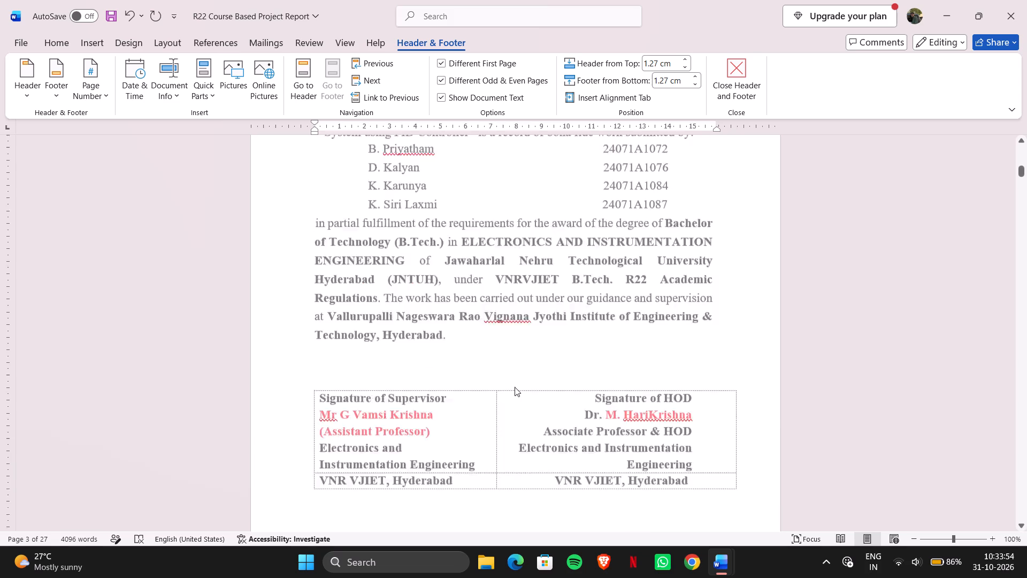
pyautogui.scroll(4, 515, 387)
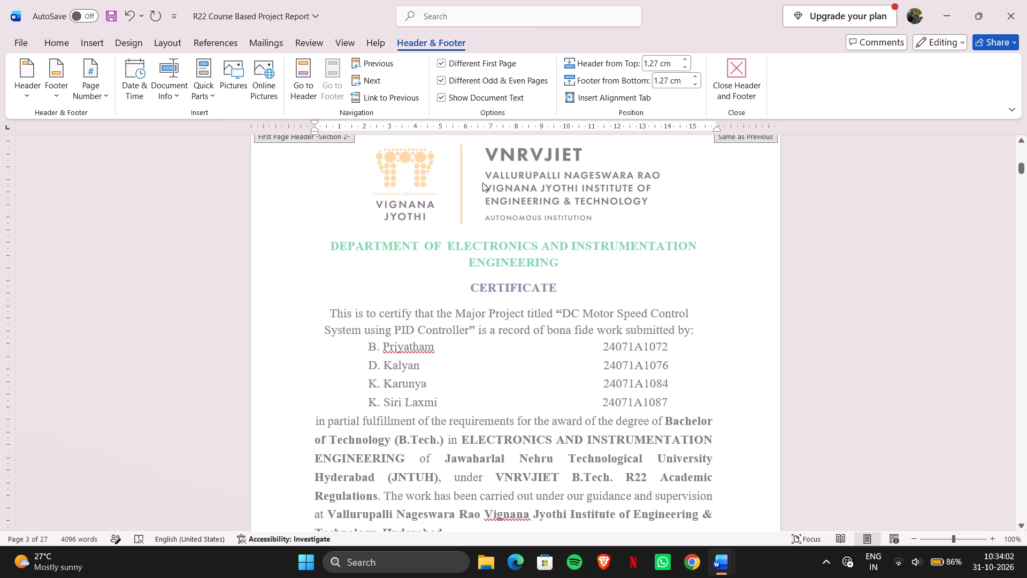
pyautogui.scroll(3, 482, 182)
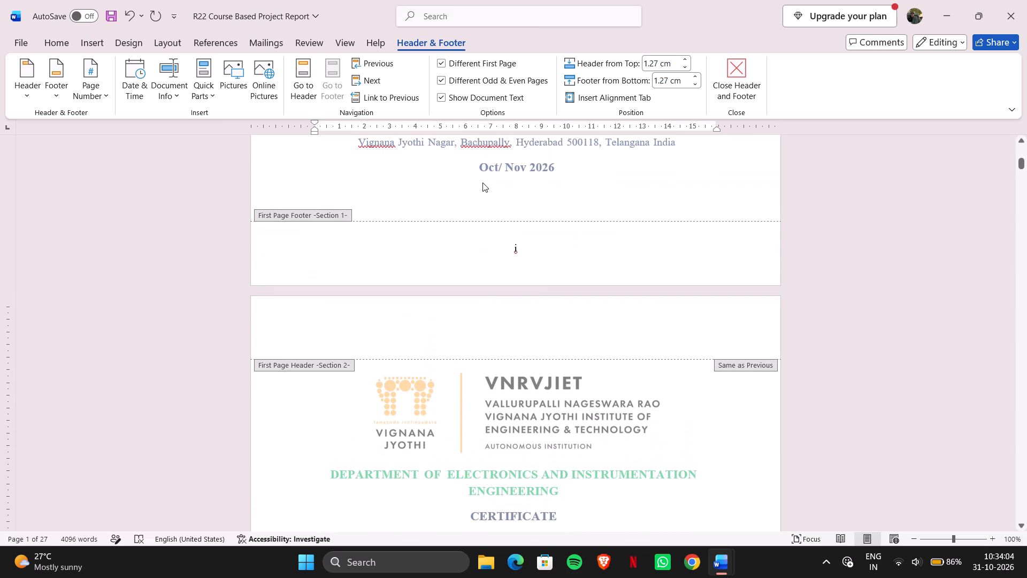
pyautogui.scroll(-5, 482, 182)
pyautogui.scroll(1, 482, 182)
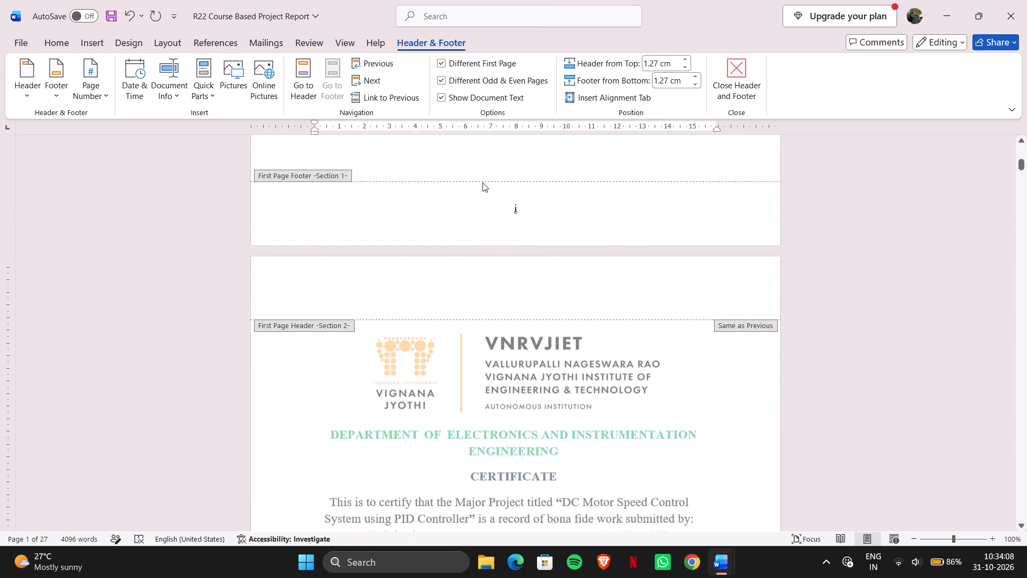
pyautogui.click(519, 207)
pyautogui.press('BackSpace')
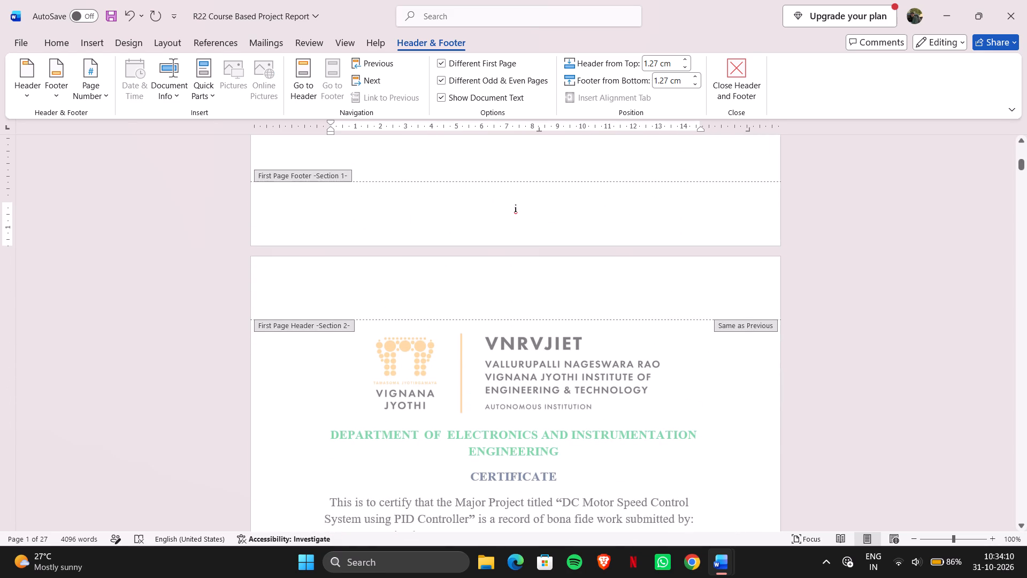
pyautogui.press('i')
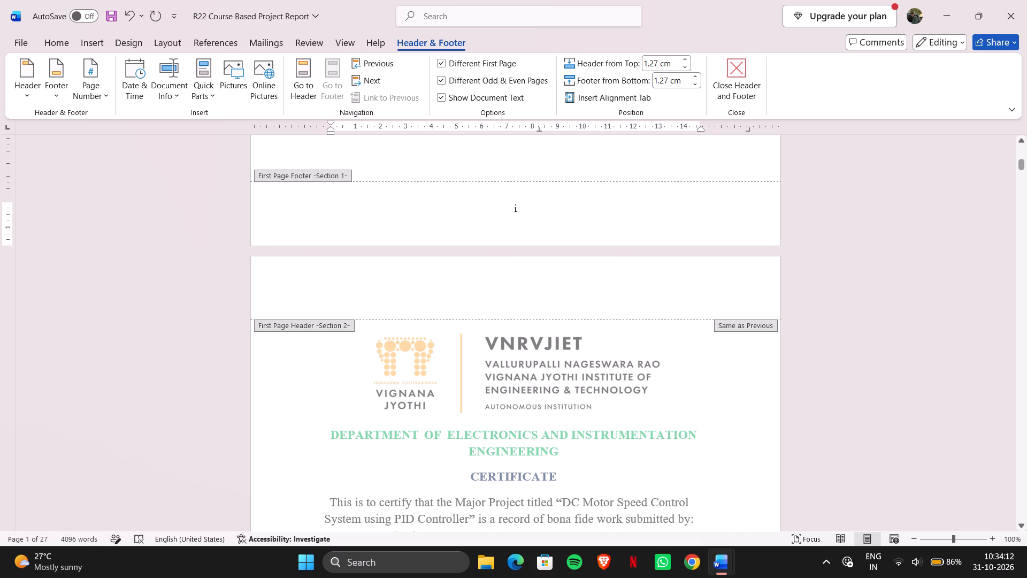
# Replace the footer number on the students' declaration page with iii and return to the document body.
pyautogui.scroll(-6, 524, 244)
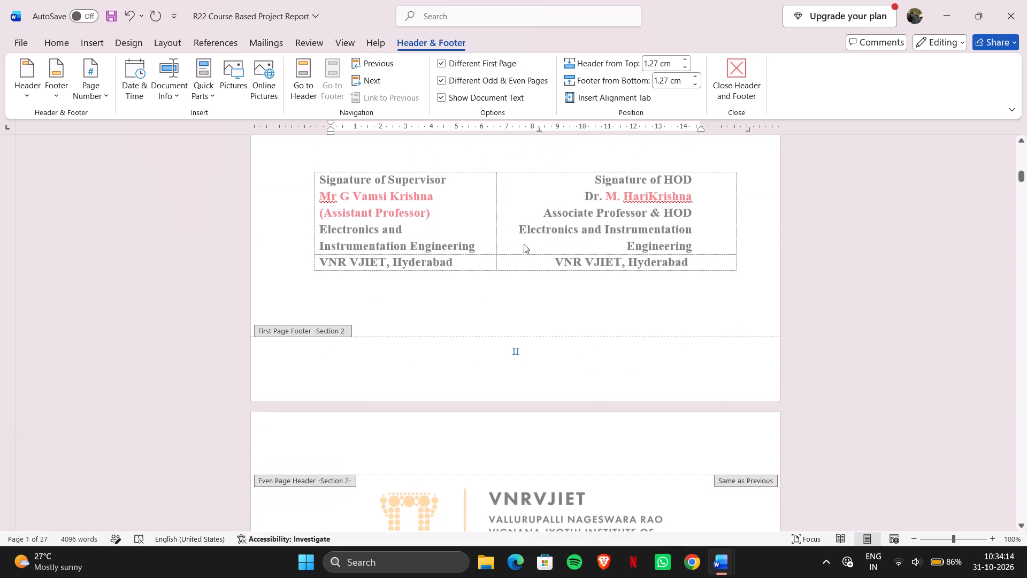
pyautogui.click(527, 345)
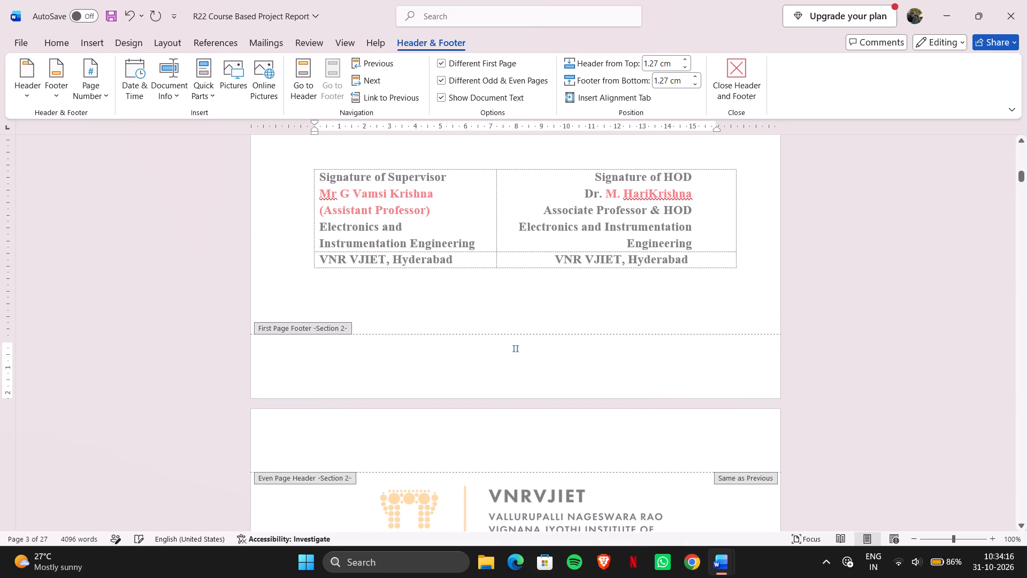
pyautogui.scroll(-7, 527, 345)
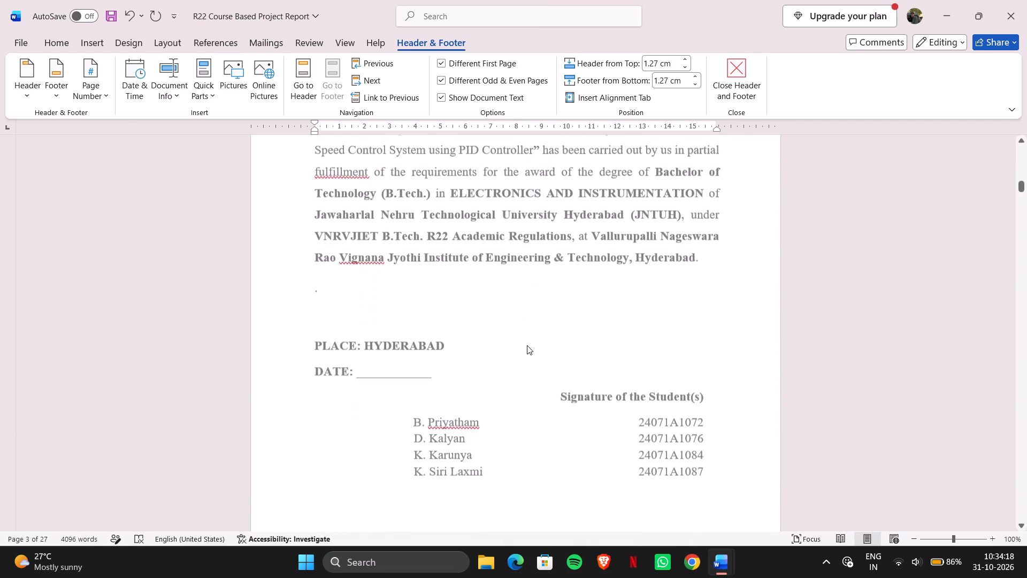
pyautogui.scroll(-1, 527, 345)
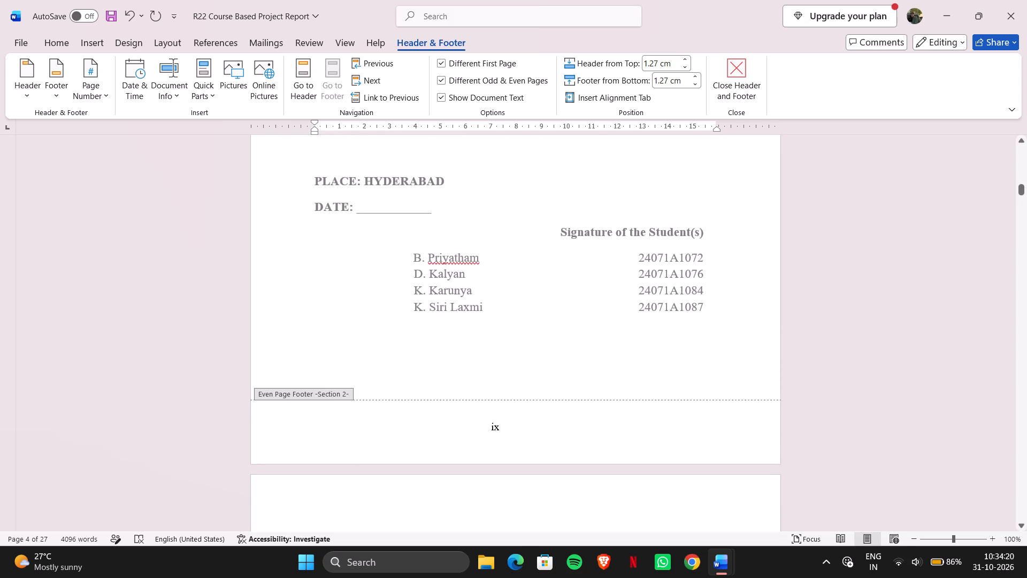
pyautogui.click(503, 423)
pyautogui.press('BackSpace')
pyautogui.press('BackSpace')
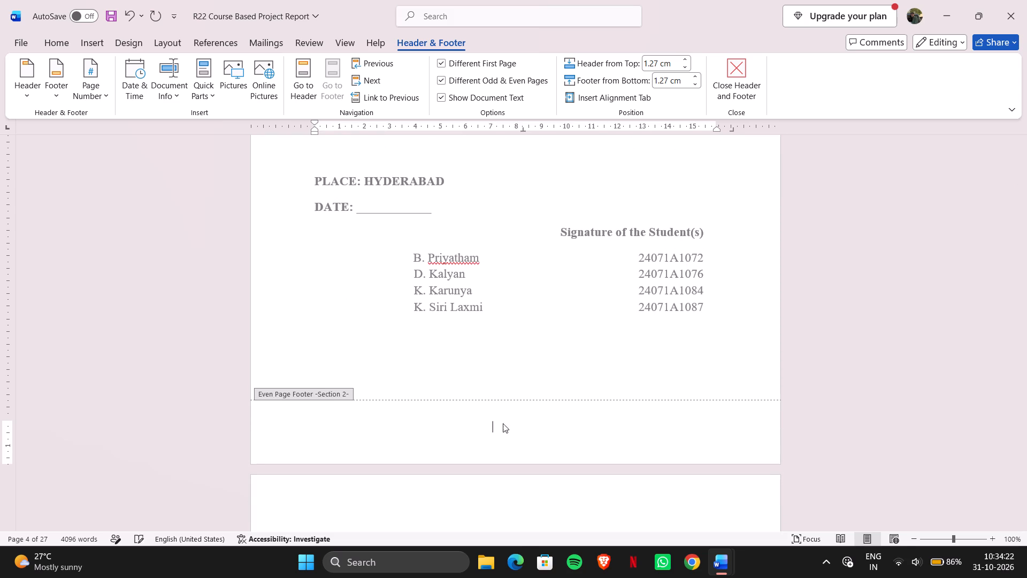
pyautogui.write('ii')
pyautogui.press('i')
pyautogui.click(853, 324)
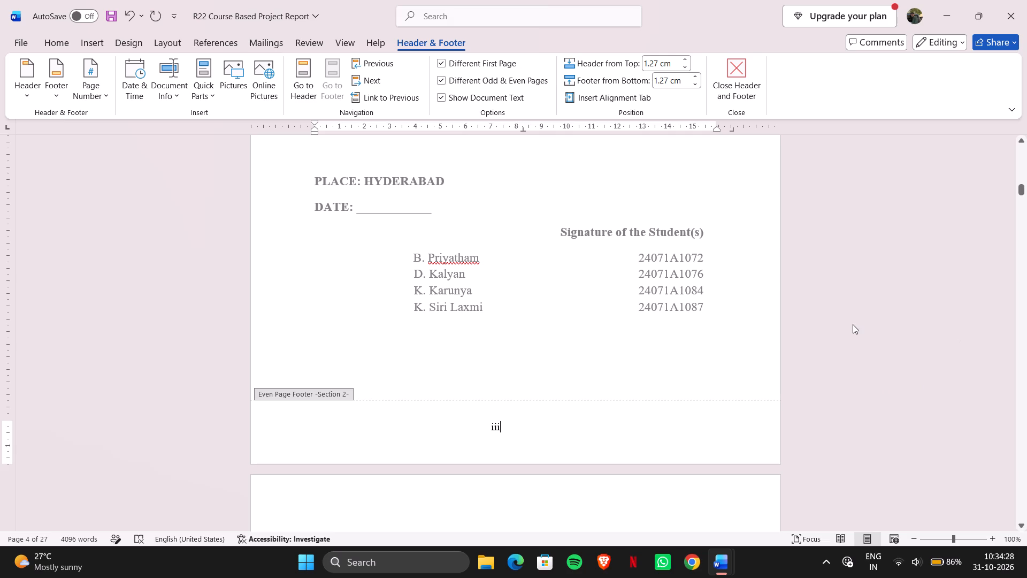
pyautogui.click(853, 324)
pyautogui.doubleClick(853, 324)
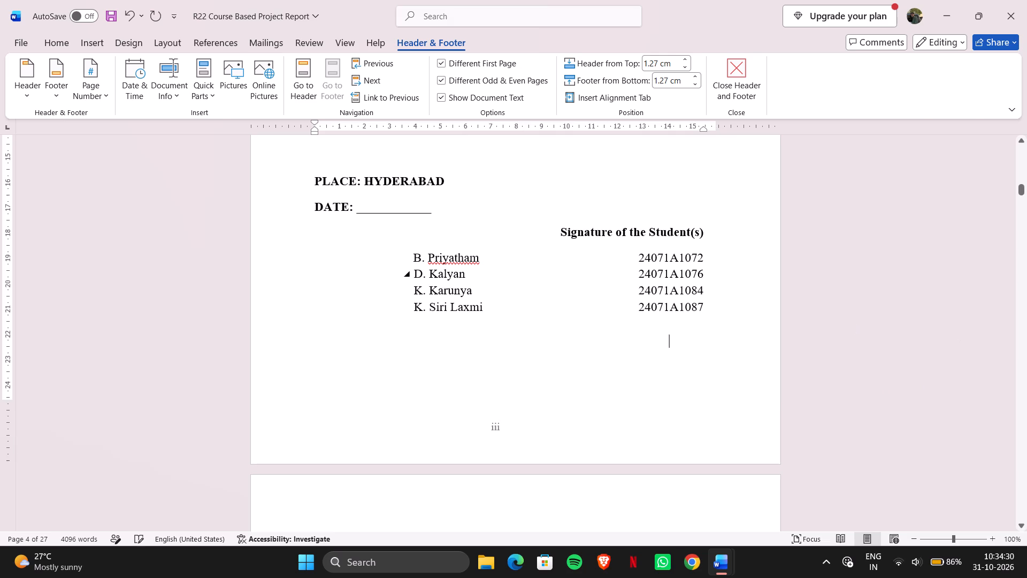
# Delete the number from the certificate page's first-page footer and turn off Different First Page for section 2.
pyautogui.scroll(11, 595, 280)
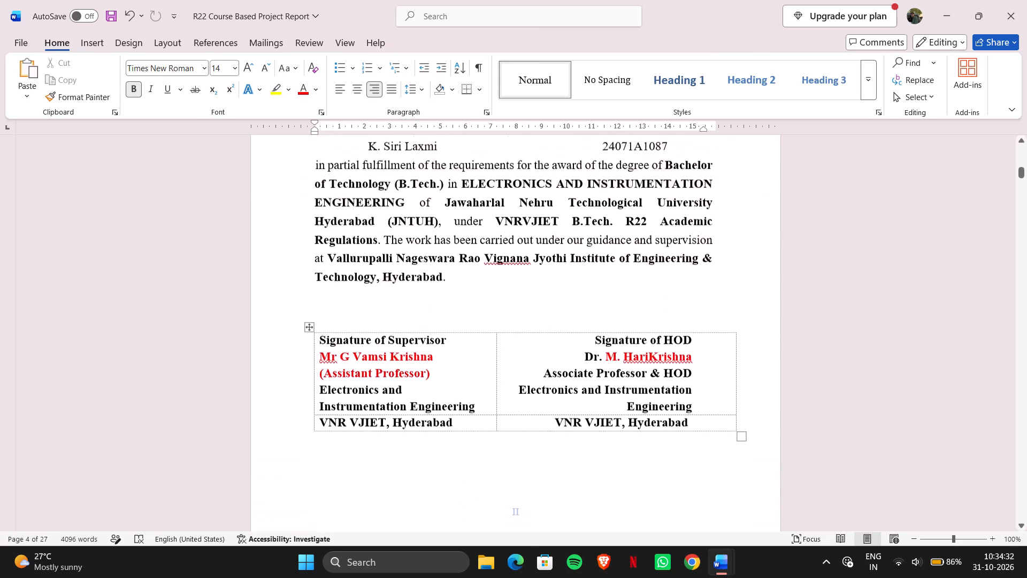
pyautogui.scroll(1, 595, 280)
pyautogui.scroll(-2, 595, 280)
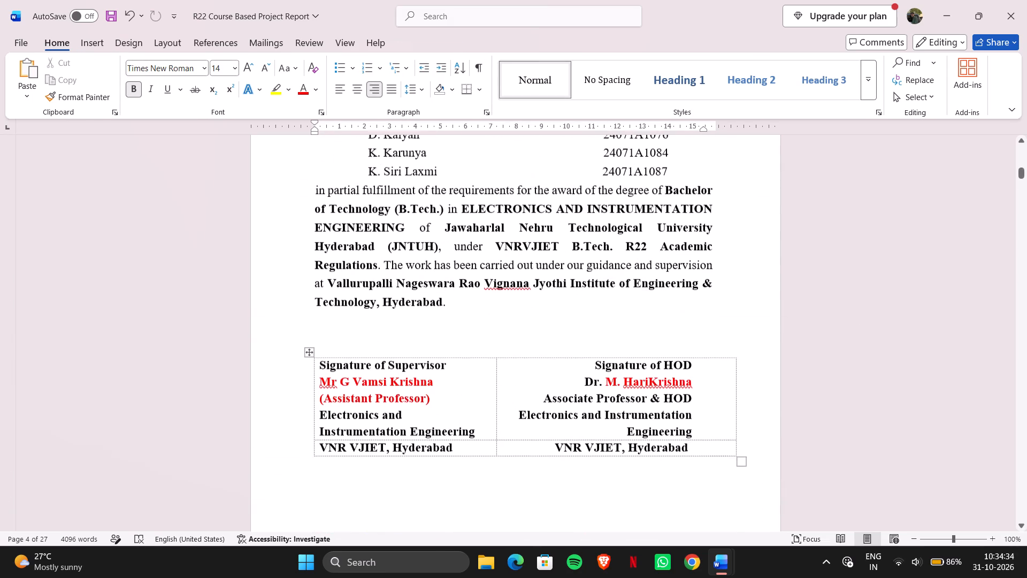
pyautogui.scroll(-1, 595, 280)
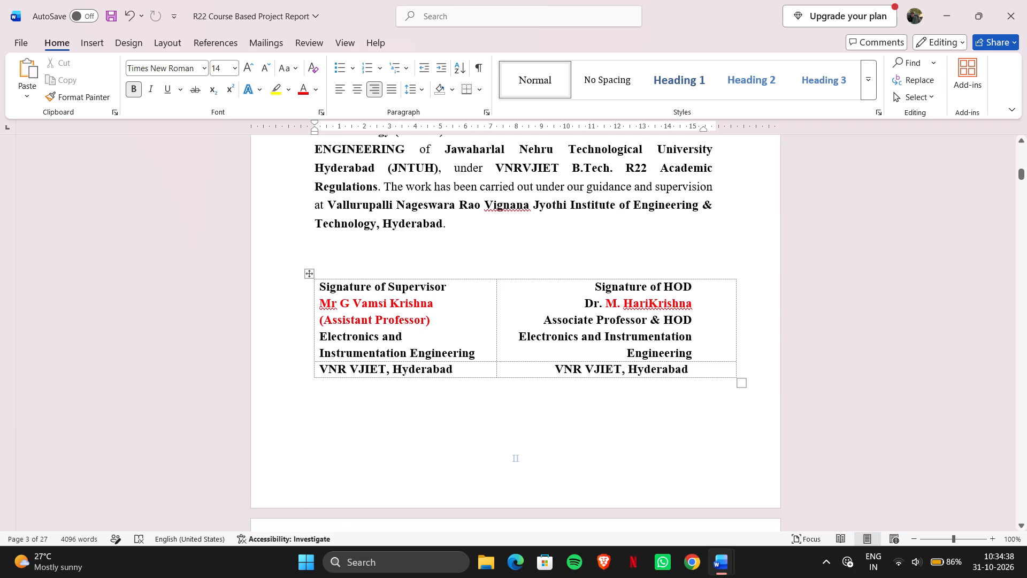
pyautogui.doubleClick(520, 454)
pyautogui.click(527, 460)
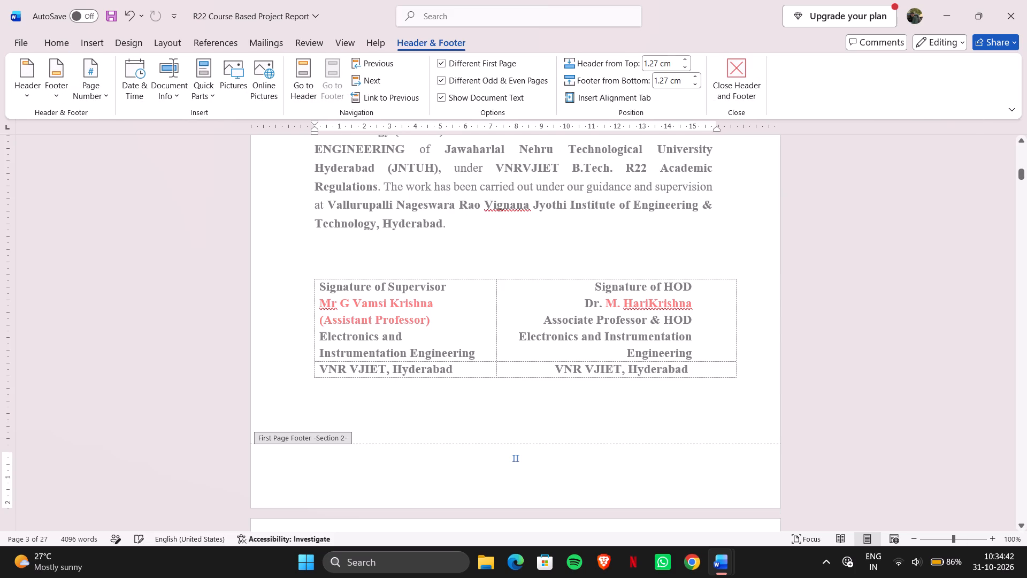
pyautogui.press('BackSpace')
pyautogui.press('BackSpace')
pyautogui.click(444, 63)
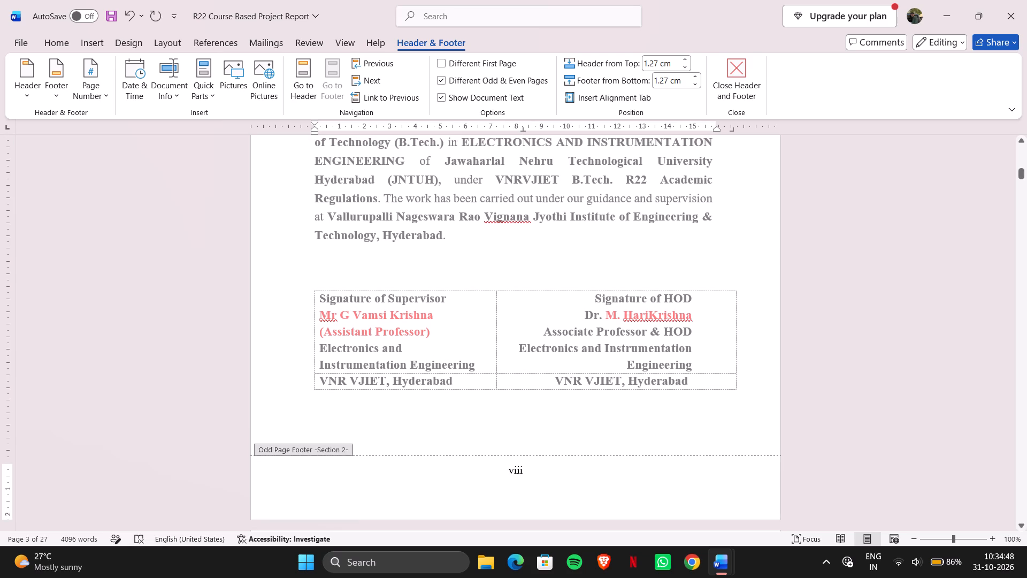
# Select the number in the certificate page's odd-page footer.
pyautogui.click(534, 471)
pyautogui.doubleClick(534, 471)
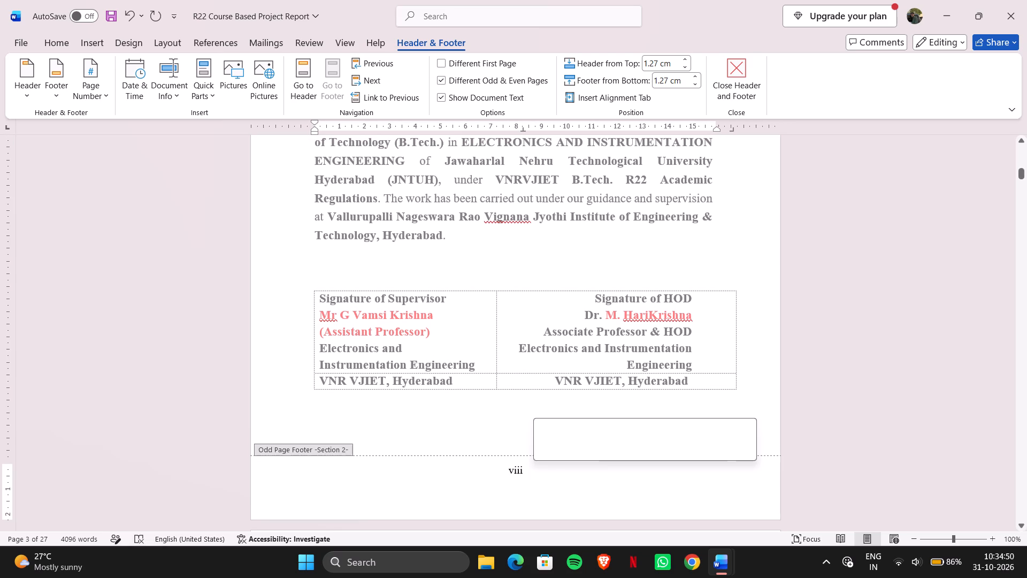
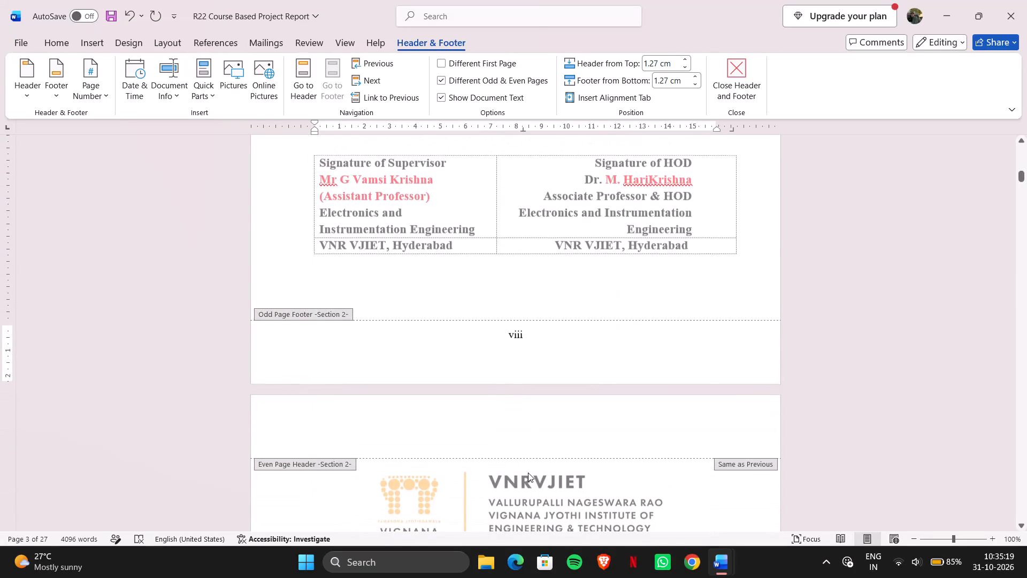
# Review the section 2 footer numbers from the certificate page through the students' declaration and abstract pages.
pyautogui.scroll(-5, 528, 473)
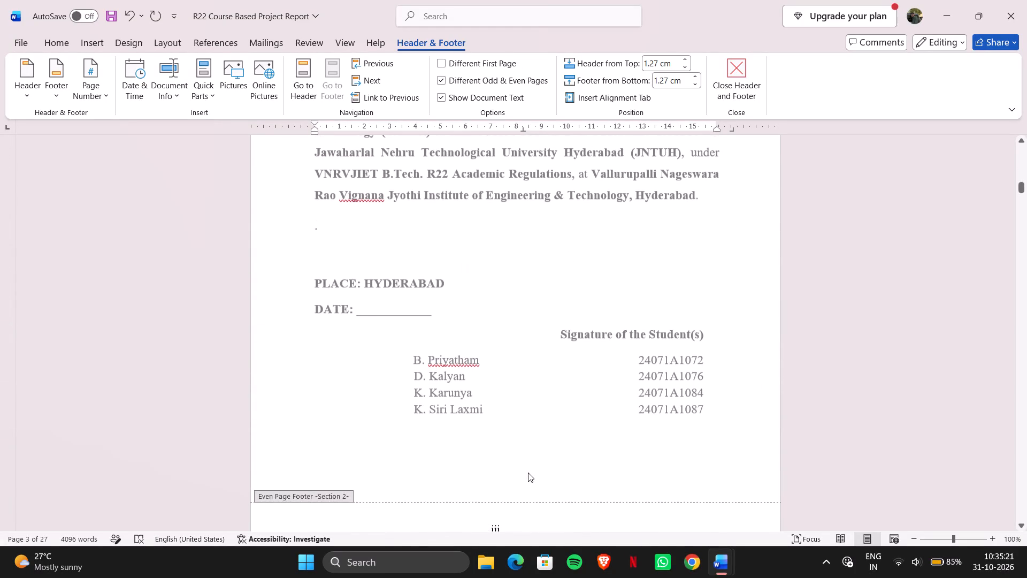
pyautogui.scroll(-3, 528, 473)
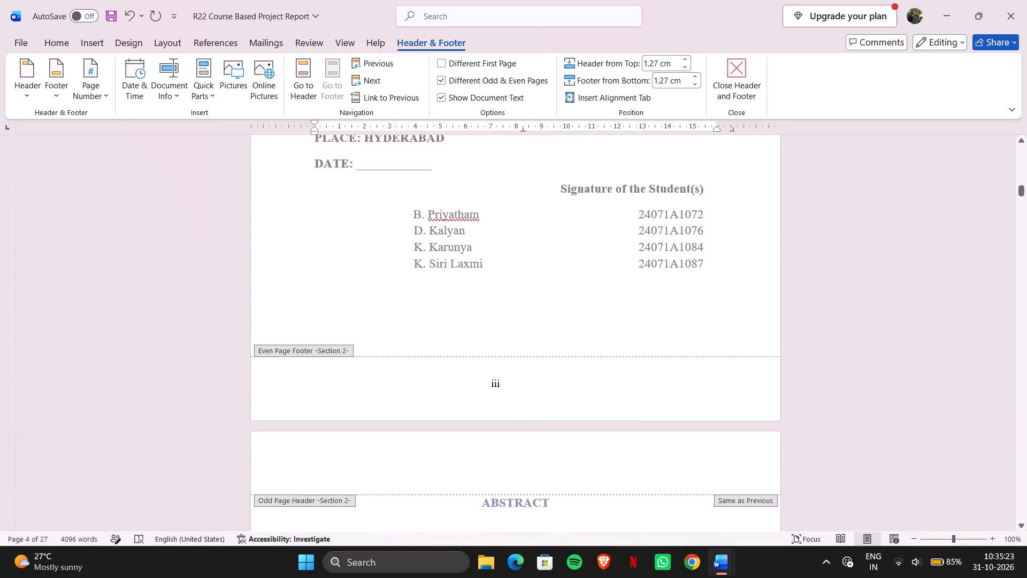
pyautogui.scroll(-5, 528, 473)
pyautogui.keyDown('ctrl'); pyautogui.scroll(1, 528, 473); pyautogui.keyUp('ctrl')
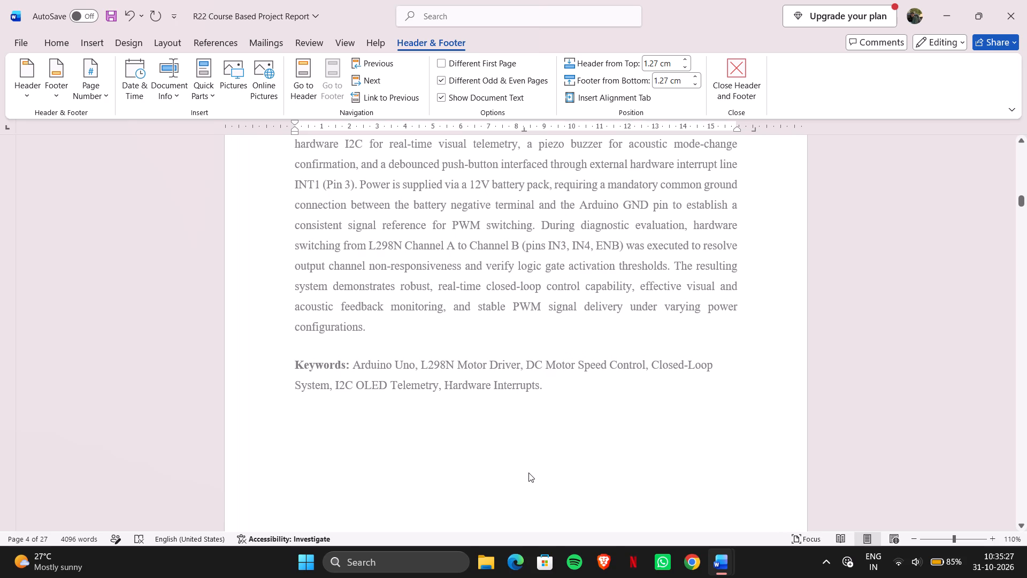
pyautogui.keyDown('ctrl'); pyautogui.scroll(-4, 493, 384); pyautogui.keyUp('ctrl')
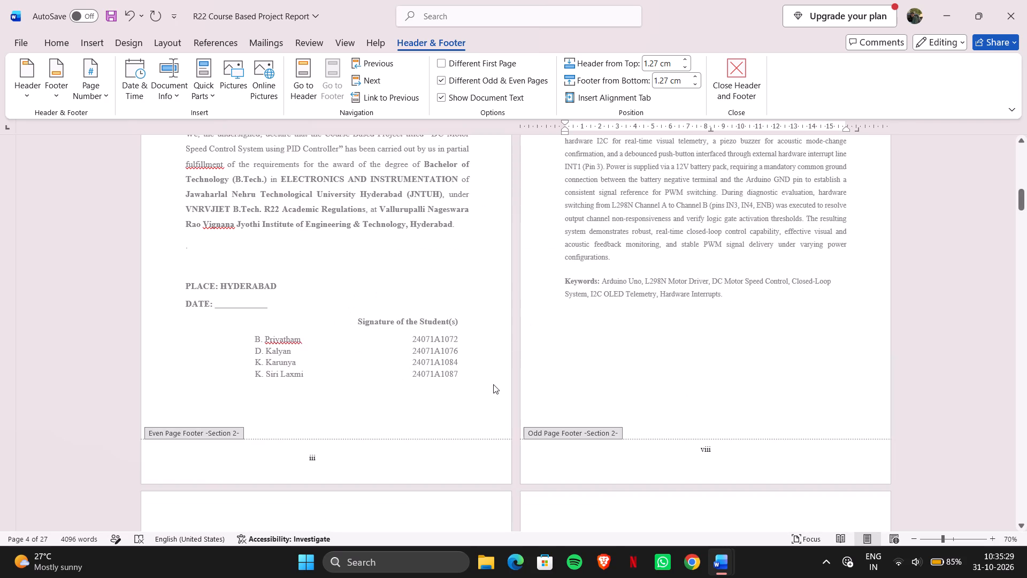
pyautogui.keyDown('ctrl'); pyautogui.scroll(4, 493, 384); pyautogui.keyUp('ctrl')
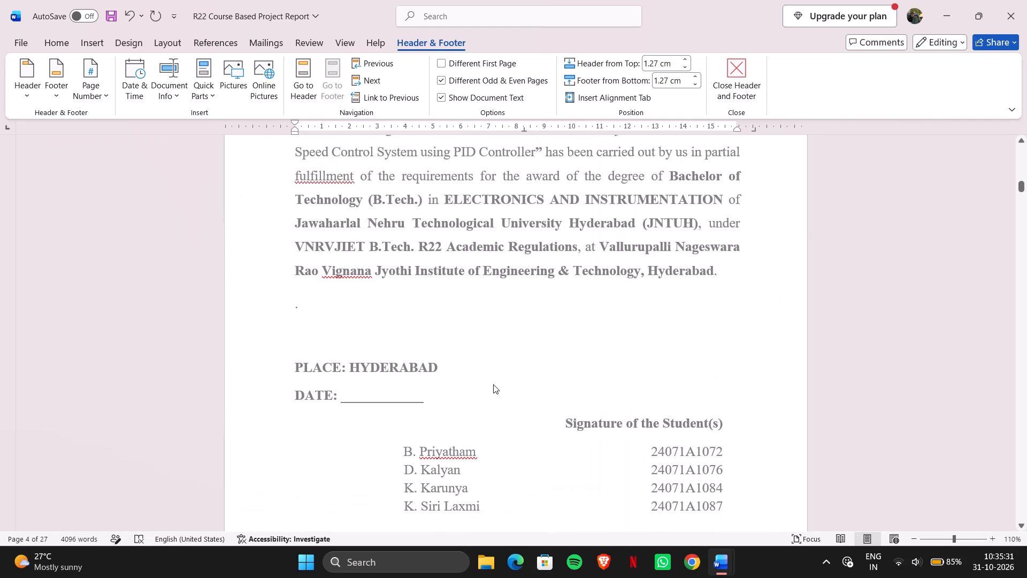
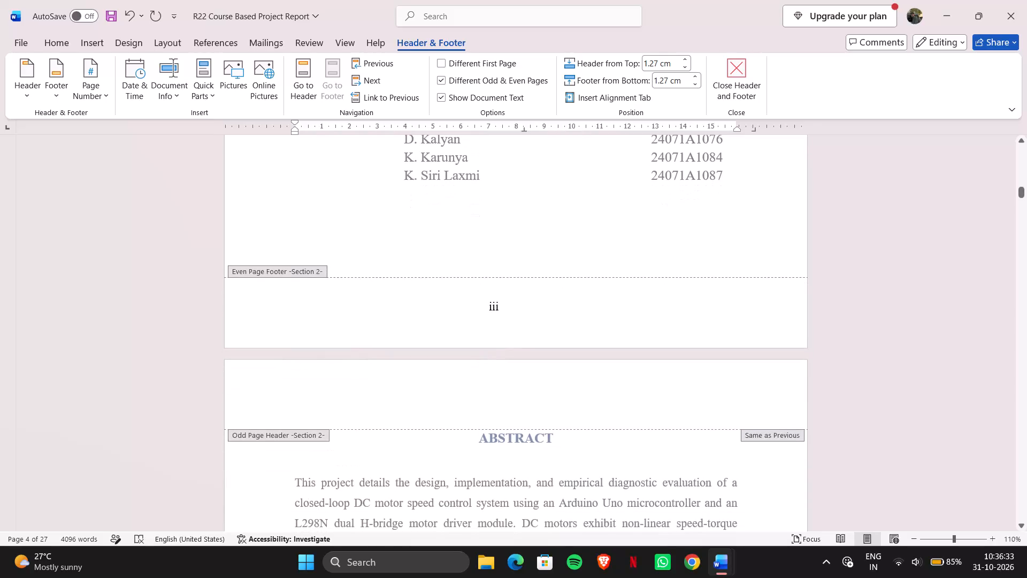
# Compare the declaration and abstract footer numbers with the front-matter page entries in the table of contents.
pyautogui.scroll(-4, 493, 384)
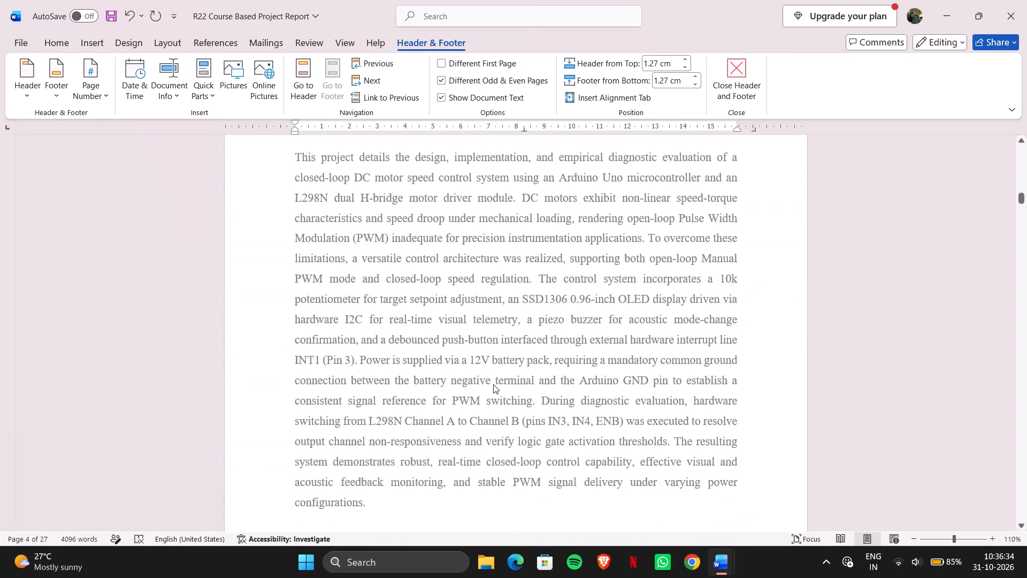
pyautogui.scroll(-6, 493, 384)
pyautogui.scroll(1, 493, 384)
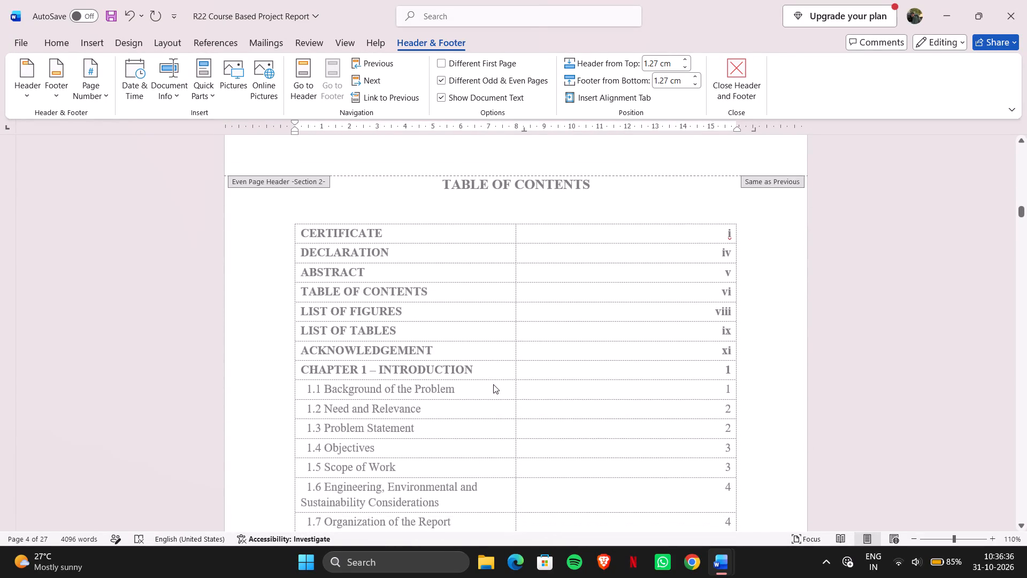
pyautogui.scroll(2, 493, 384)
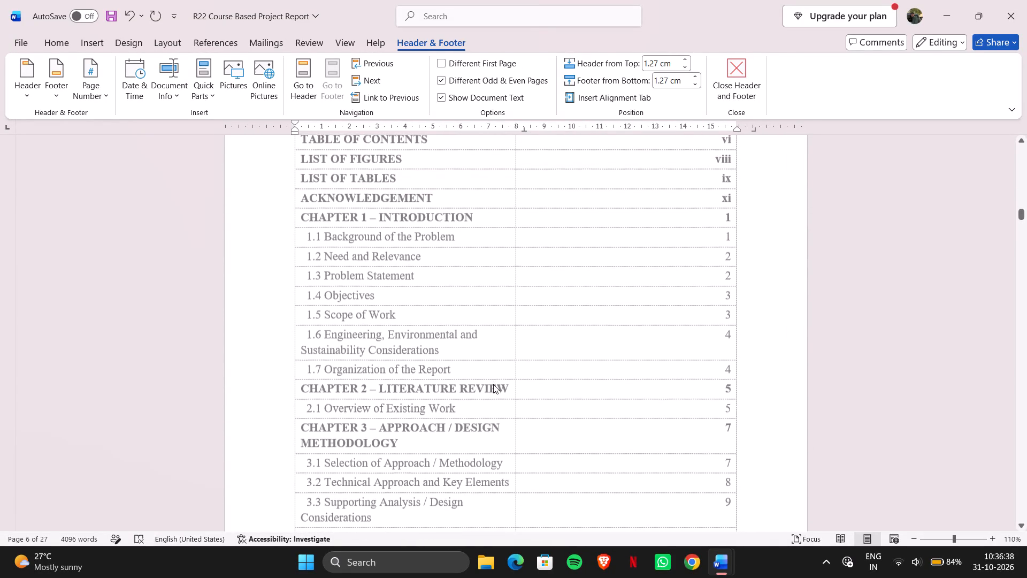
pyautogui.scroll(3, 493, 384)
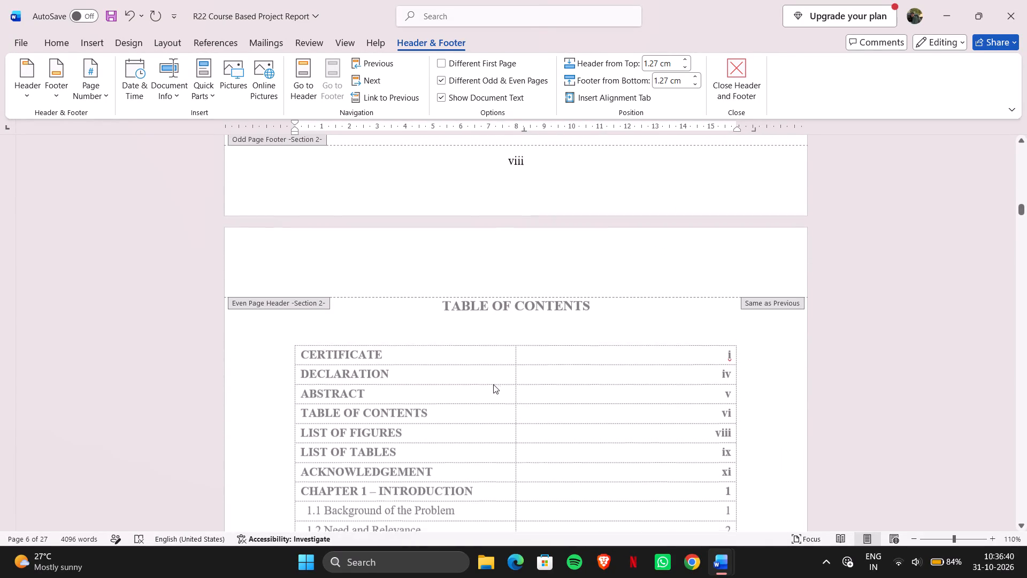
pyautogui.scroll(3, 493, 384)
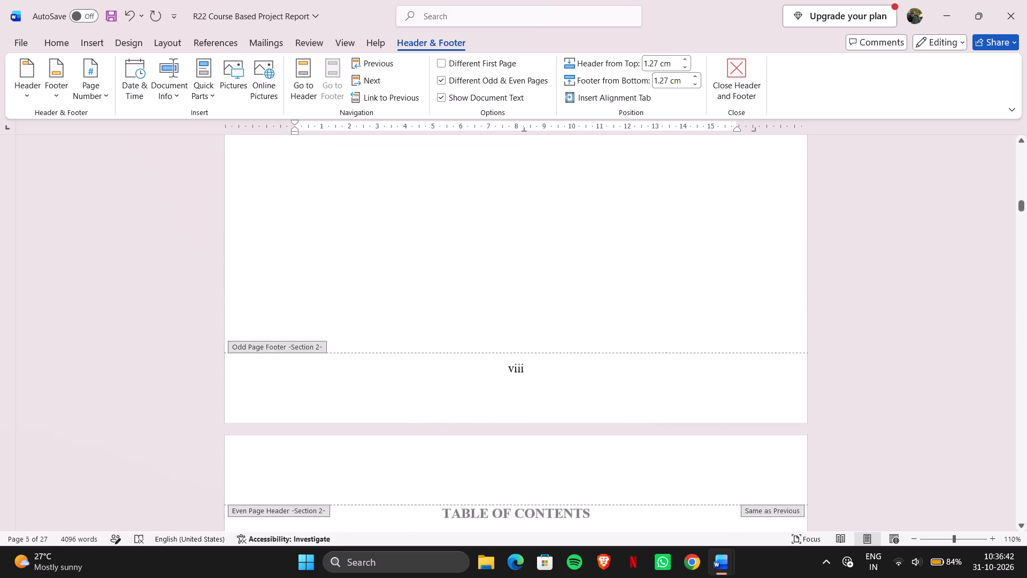
pyautogui.scroll(5, 493, 384)
pyautogui.rightClick(493, 384)
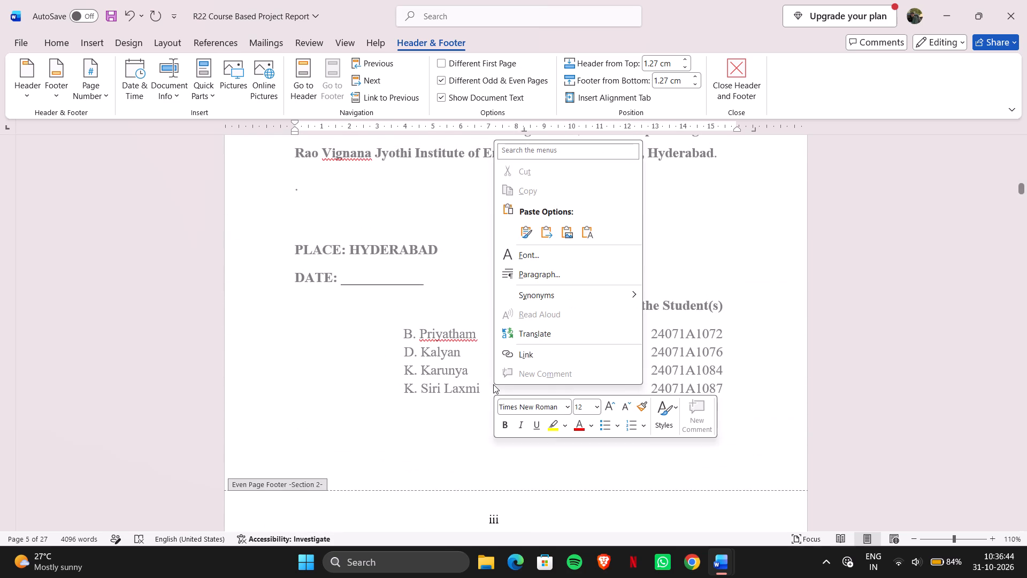
pyautogui.click(428, 451)
pyautogui.scroll(-6, 428, 451)
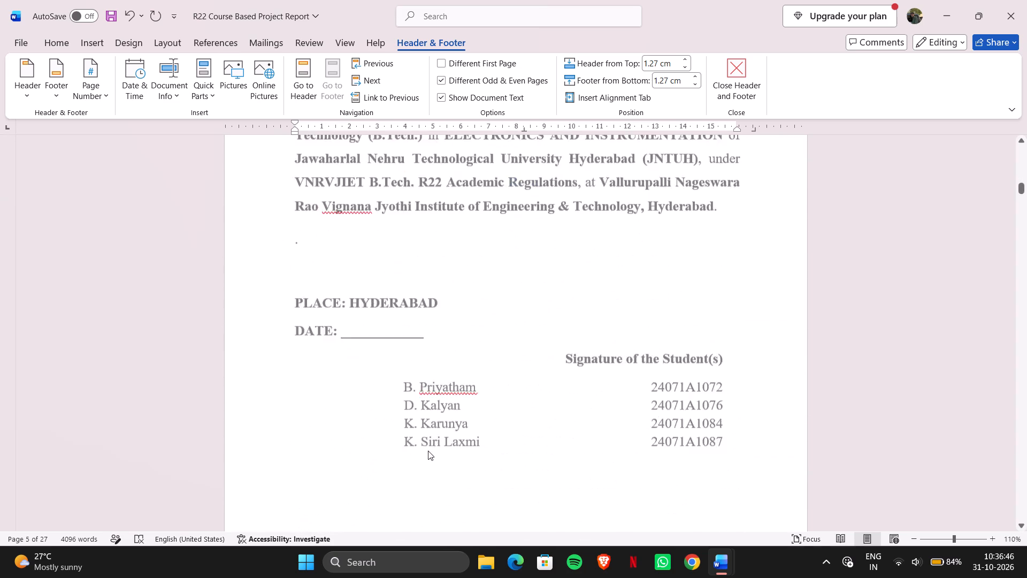
pyautogui.scroll(-6, 428, 451)
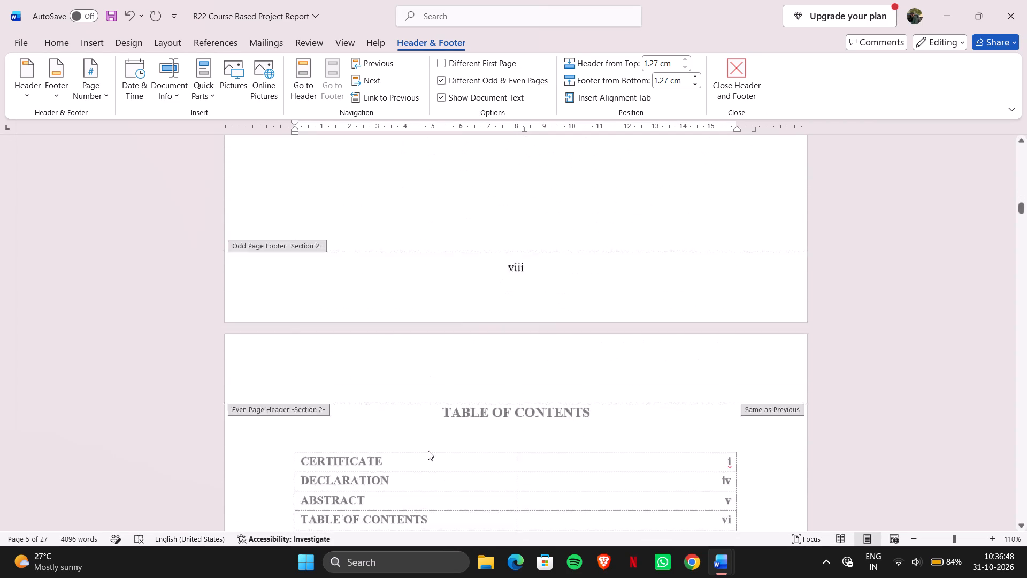
# Recheck the section 2 footers back to the certificate page and forward to the table of contents.
pyautogui.scroll(1, 428, 451)
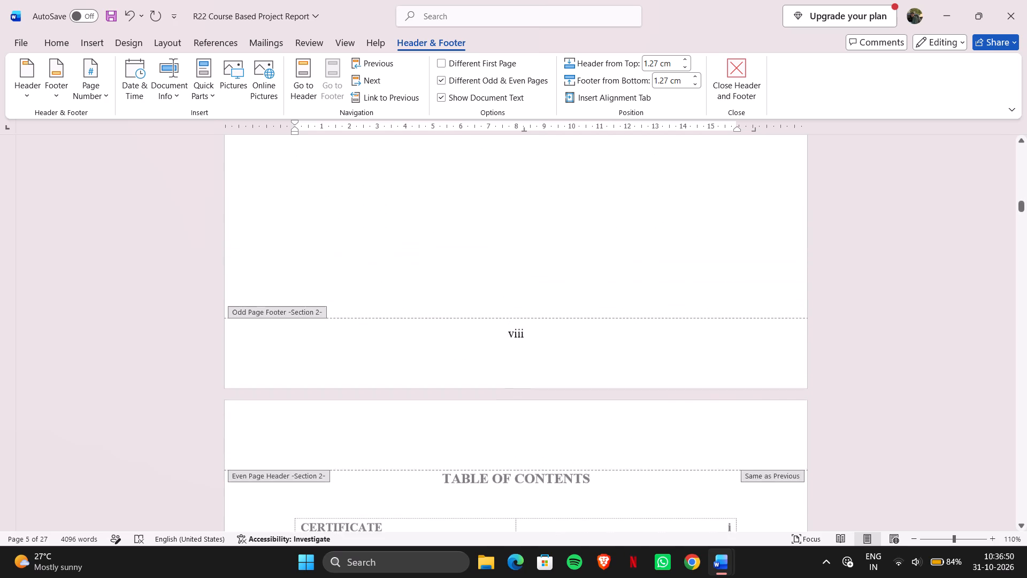
pyautogui.scroll(3, 428, 451)
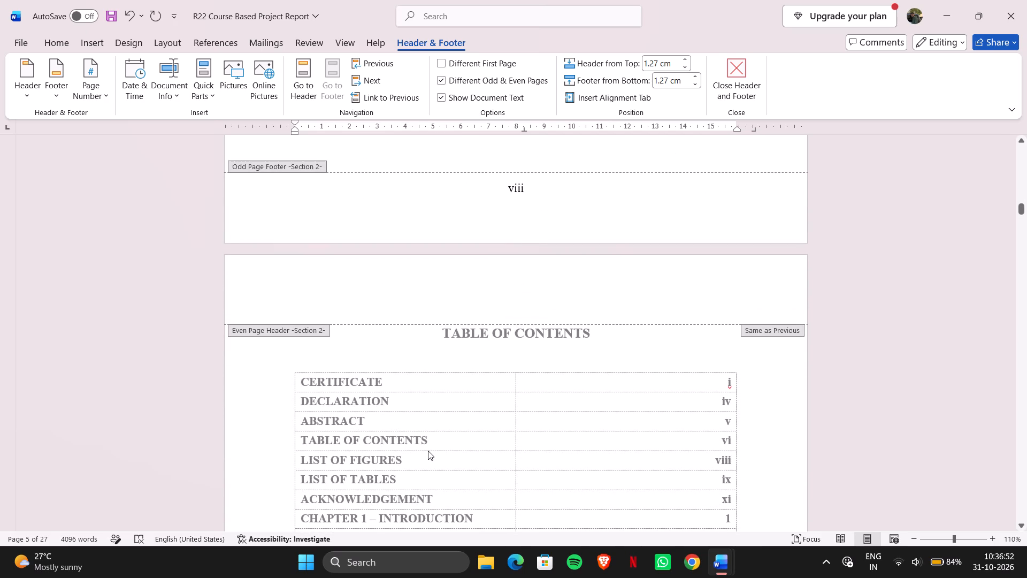
pyautogui.scroll(4, 428, 451)
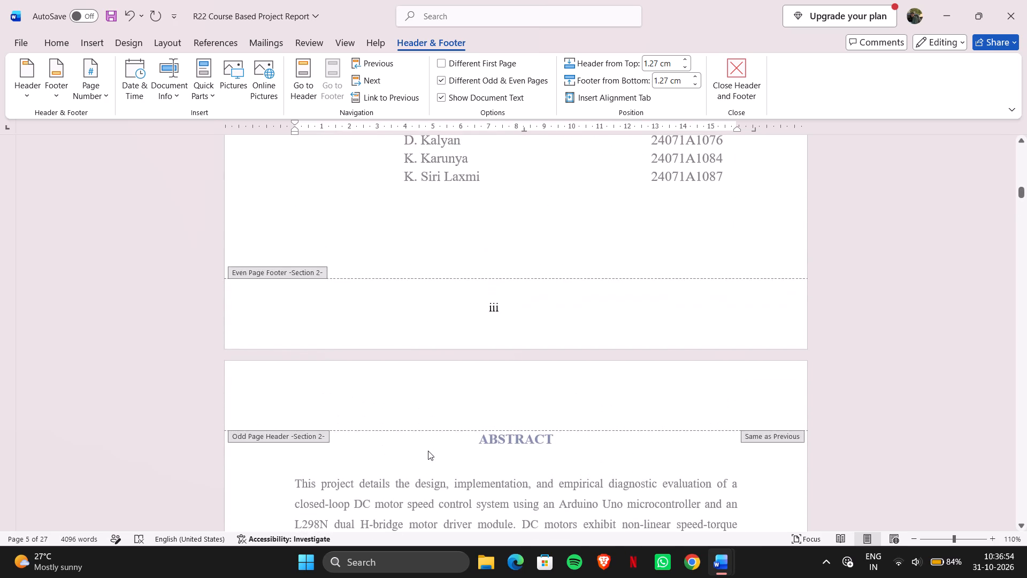
pyautogui.scroll(5, 428, 451)
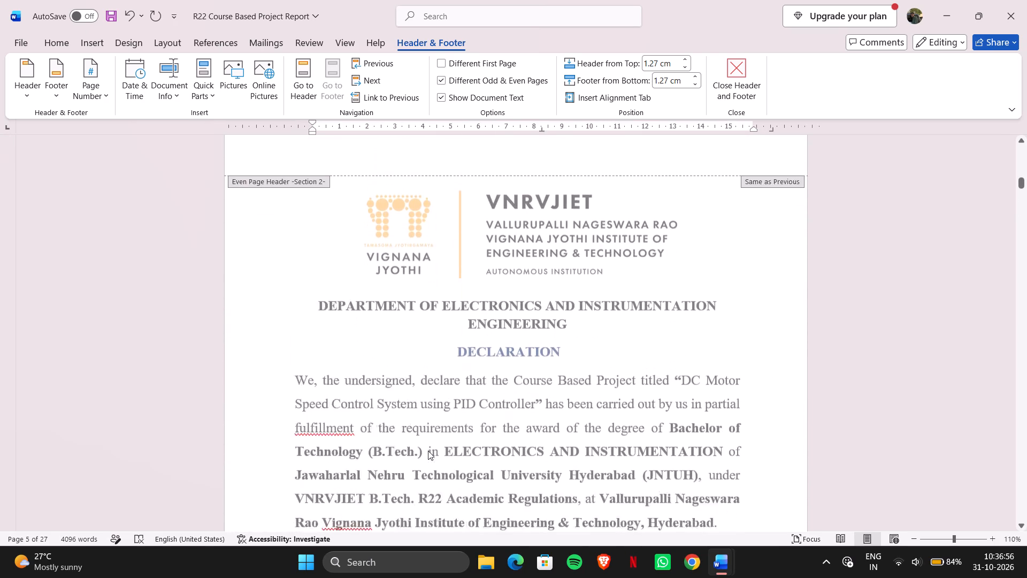
pyautogui.scroll(1, 428, 451)
pyautogui.scroll(-3, 428, 451)
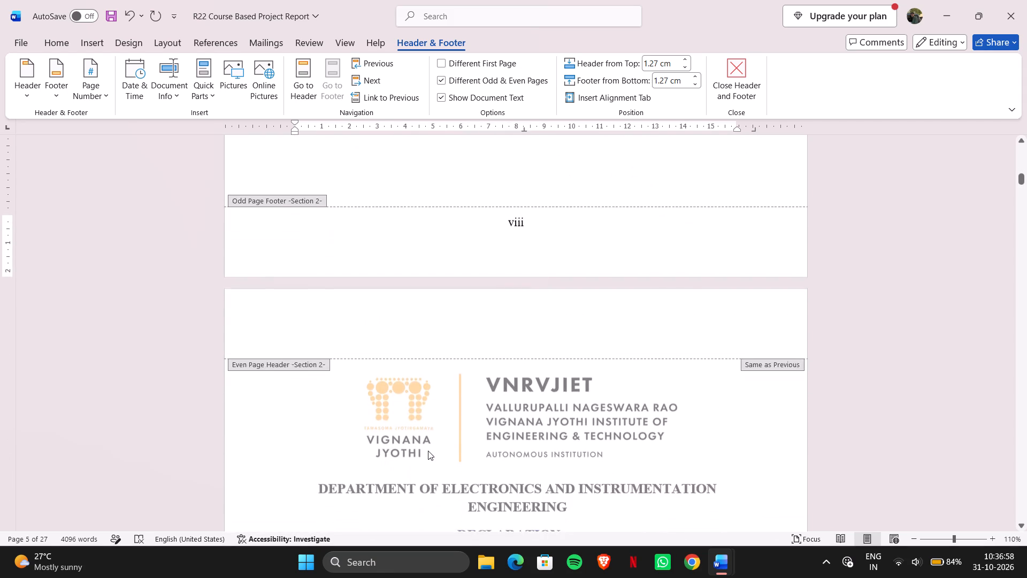
pyautogui.scroll(-1, 428, 451)
pyautogui.hscroll(1, 428, 451)
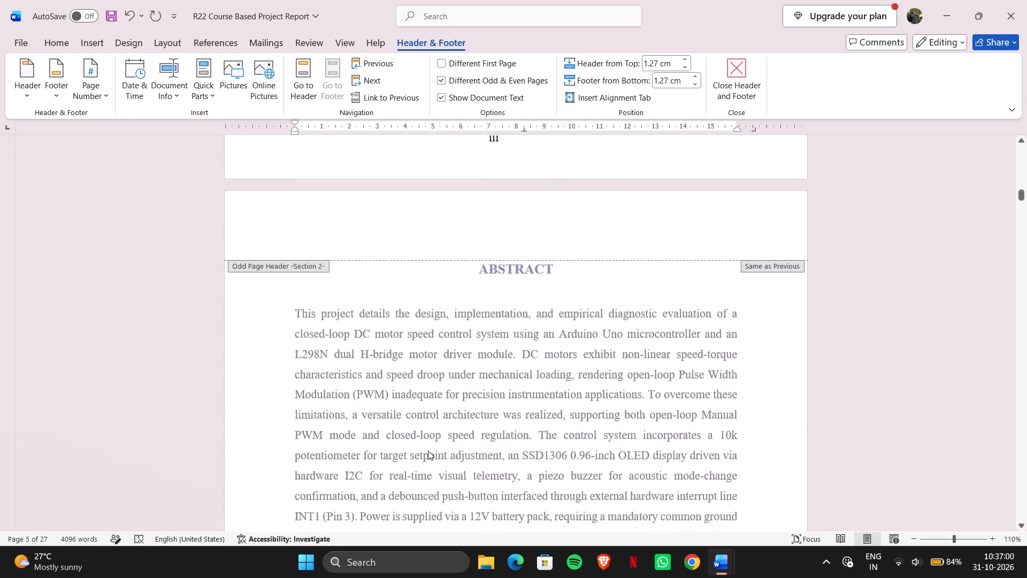
pyautogui.hscroll(1, 428, 451)
pyautogui.scroll(4, 428, 451)
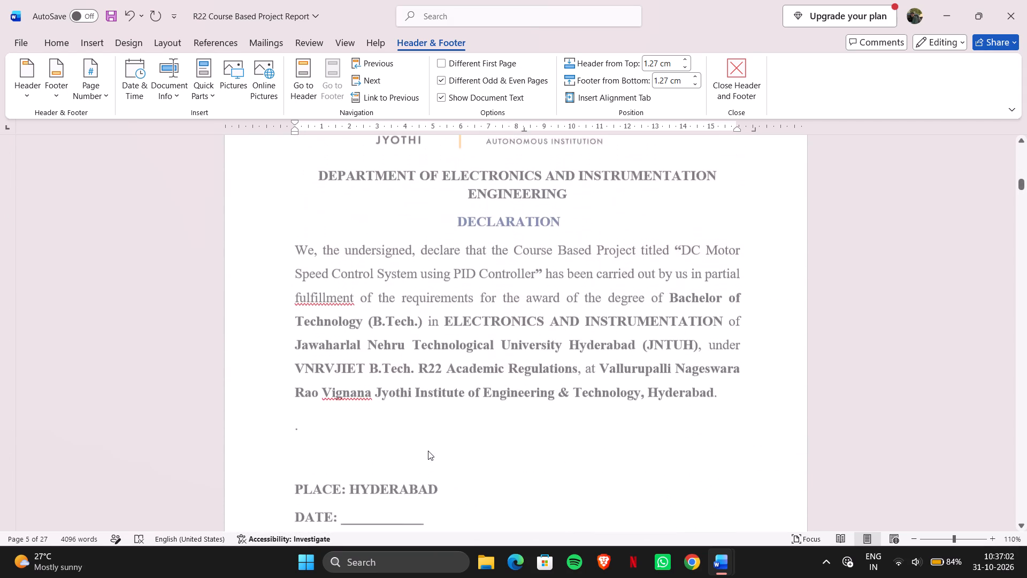
pyautogui.scroll(5, 428, 451)
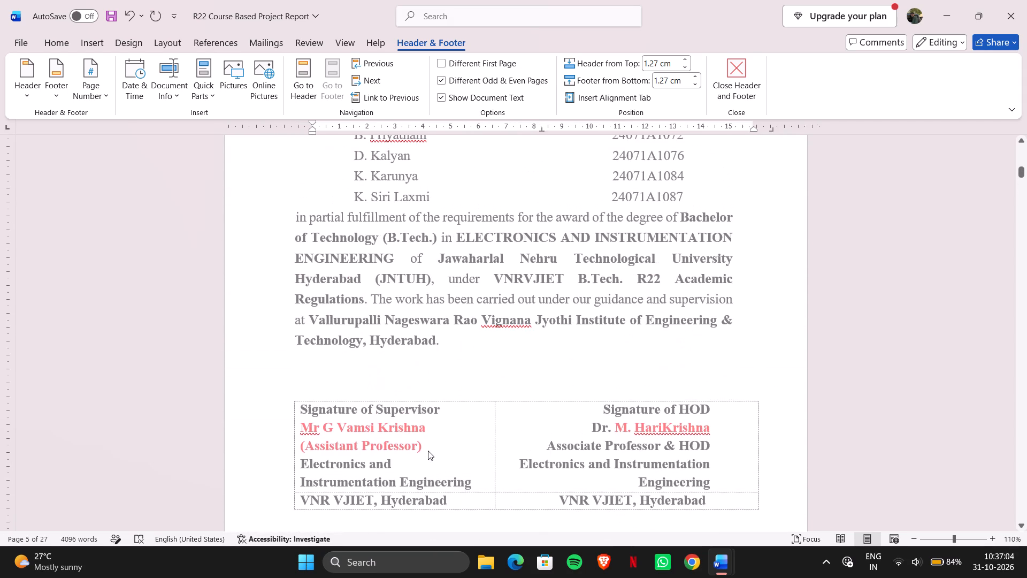
pyautogui.scroll(-1, 428, 451)
pyautogui.scroll(1, 428, 451)
pyautogui.scroll(-2, 428, 451)
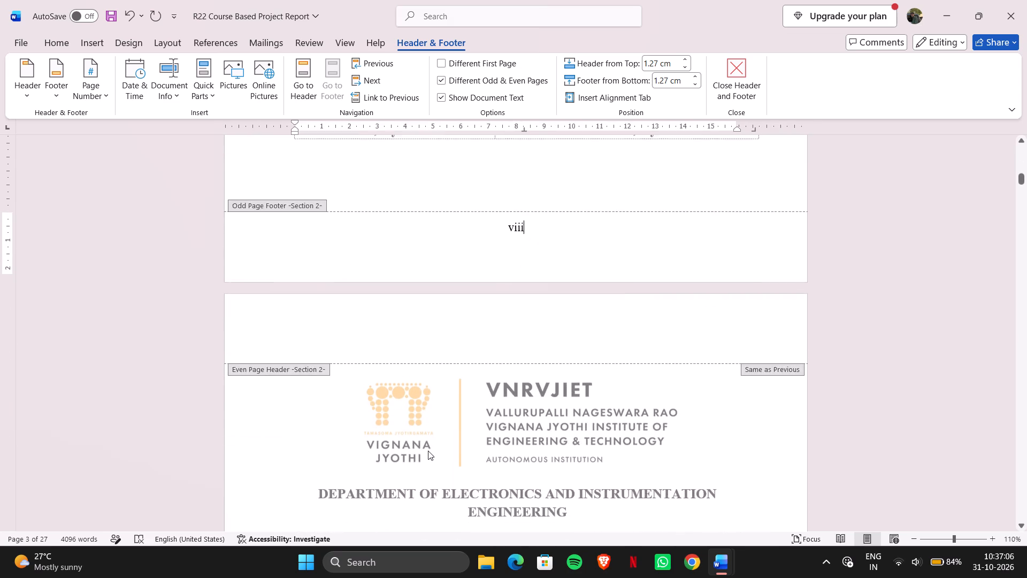
pyautogui.scroll(-11, 428, 451)
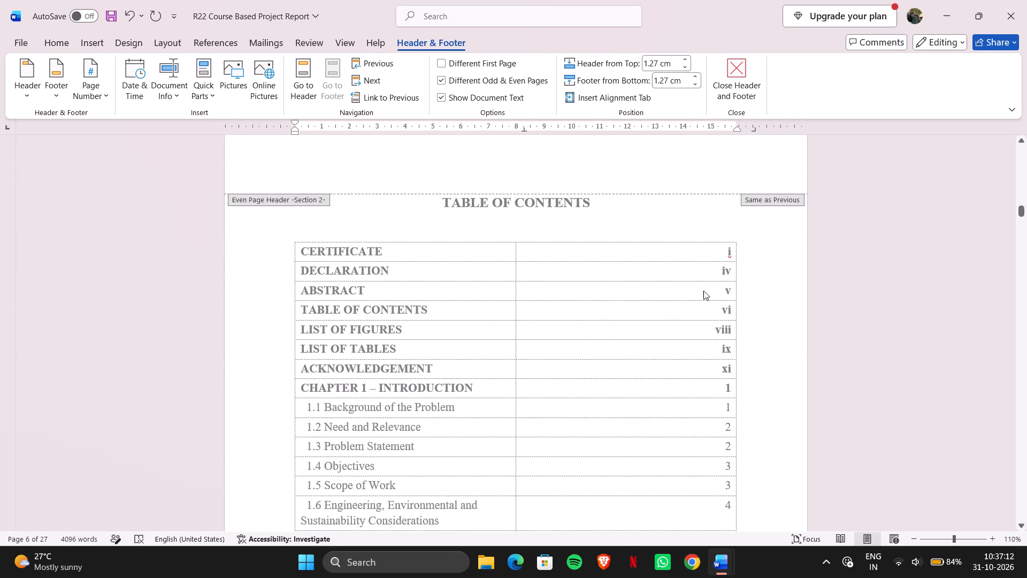
# Leave footer editing and place the cursor at the CERTIFICATE entry's page number in the table of contents.
pyautogui.doubleClick(732, 254)
pyautogui.click(732, 254)
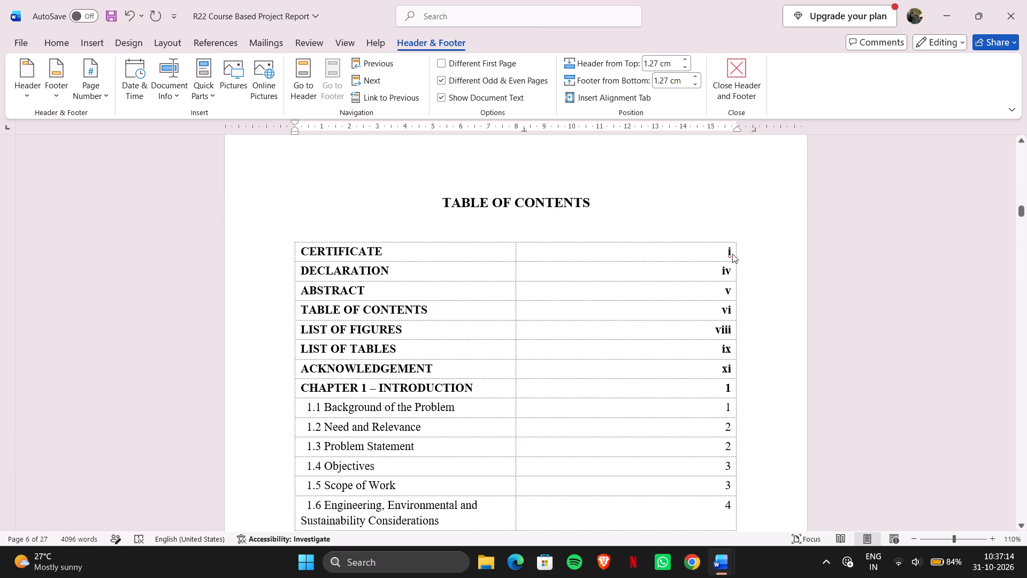
pyautogui.click(724, 247)
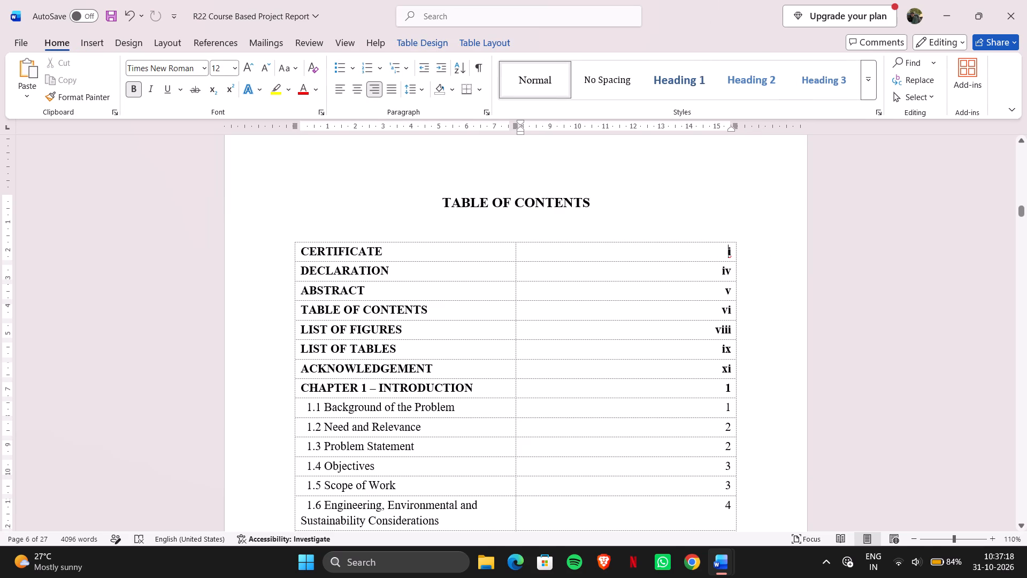
# Review the footer numbers from the table of contents back to the cover page.
pyautogui.scroll(2, 578, 220)
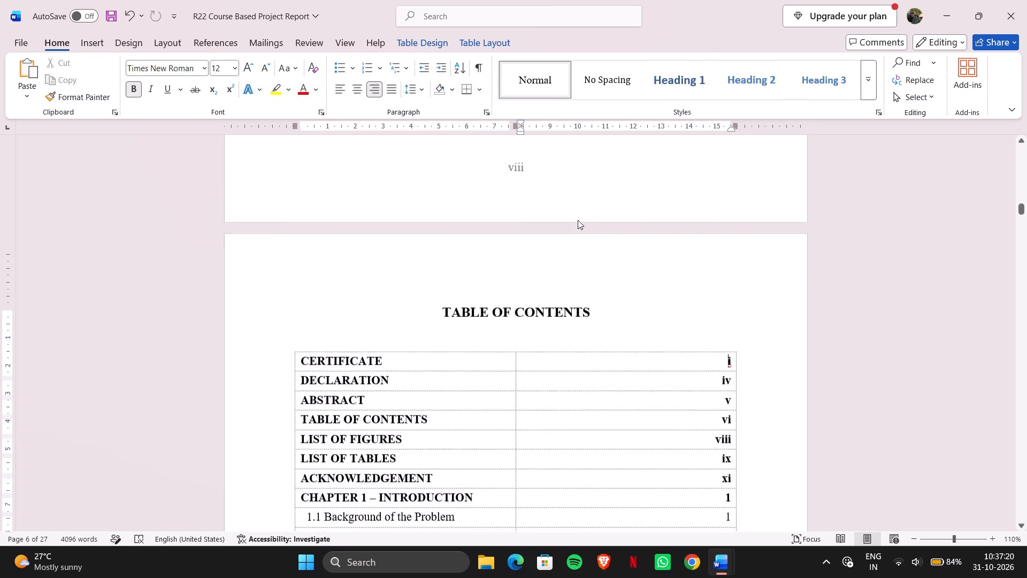
pyautogui.scroll(4, 578, 220)
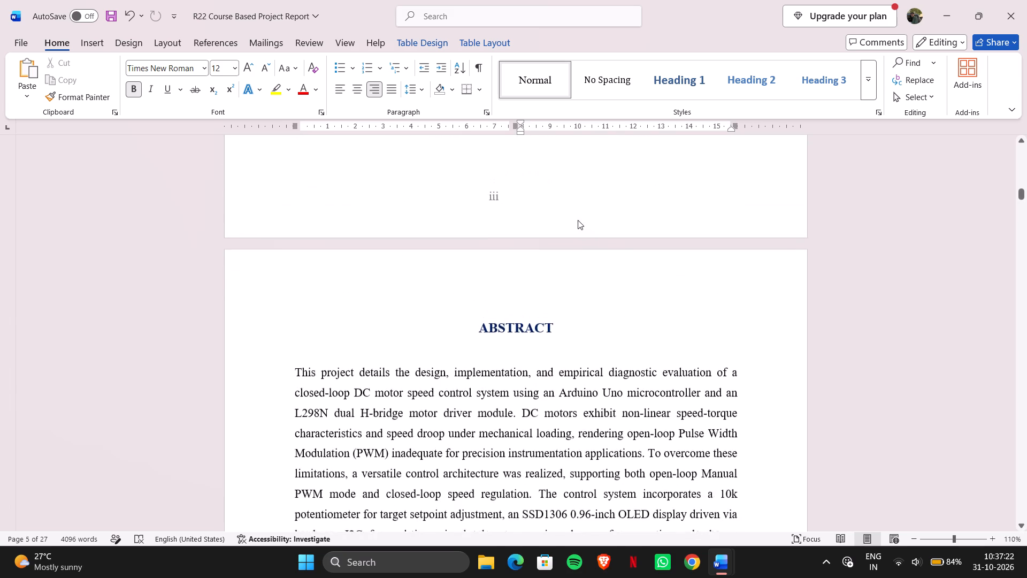
pyautogui.scroll(8, 578, 220)
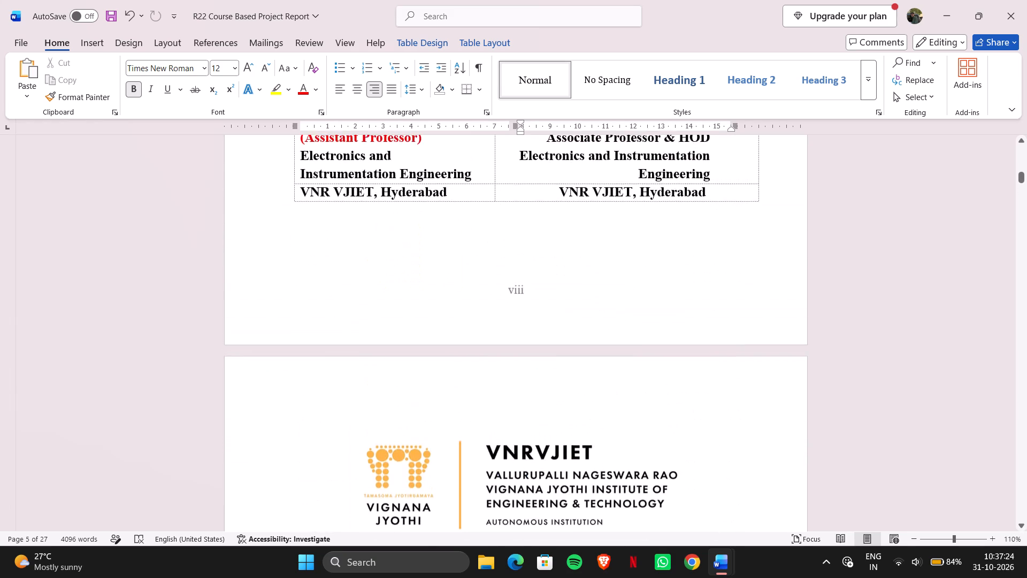
pyautogui.scroll(8, 578, 220)
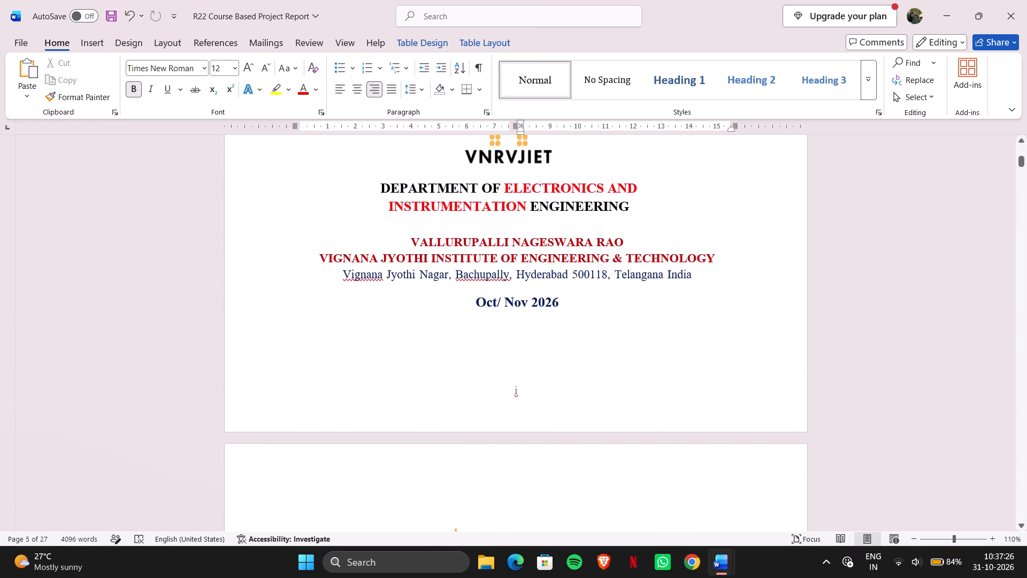
pyautogui.scroll(18, 578, 220)
pyautogui.scroll(7, 578, 220)
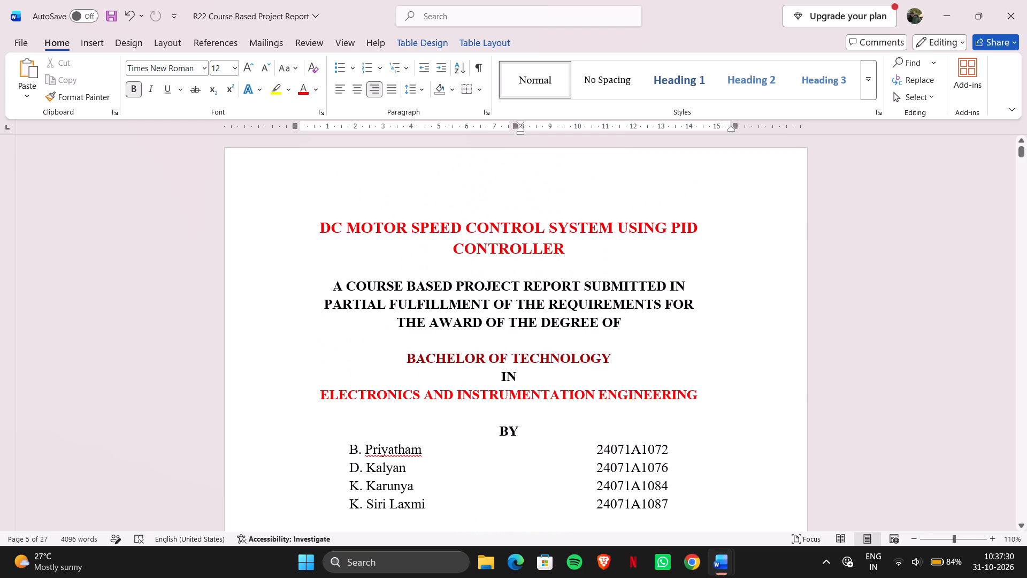
# Check the cover, certificate, declaration and abstract footer numbers against the table of contents entries.
pyautogui.scroll(-5, 493, 481)
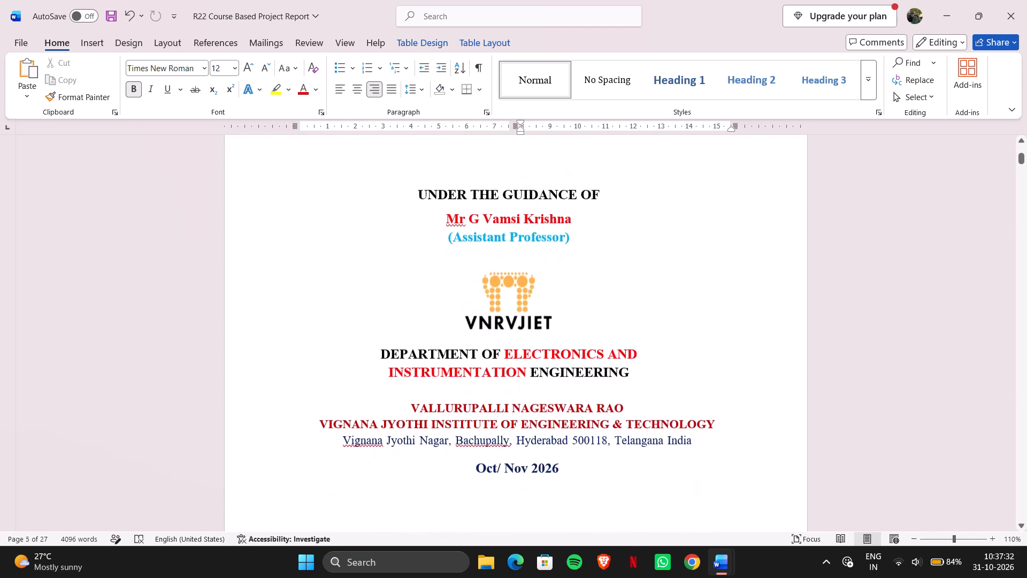
pyautogui.scroll(-3, 493, 481)
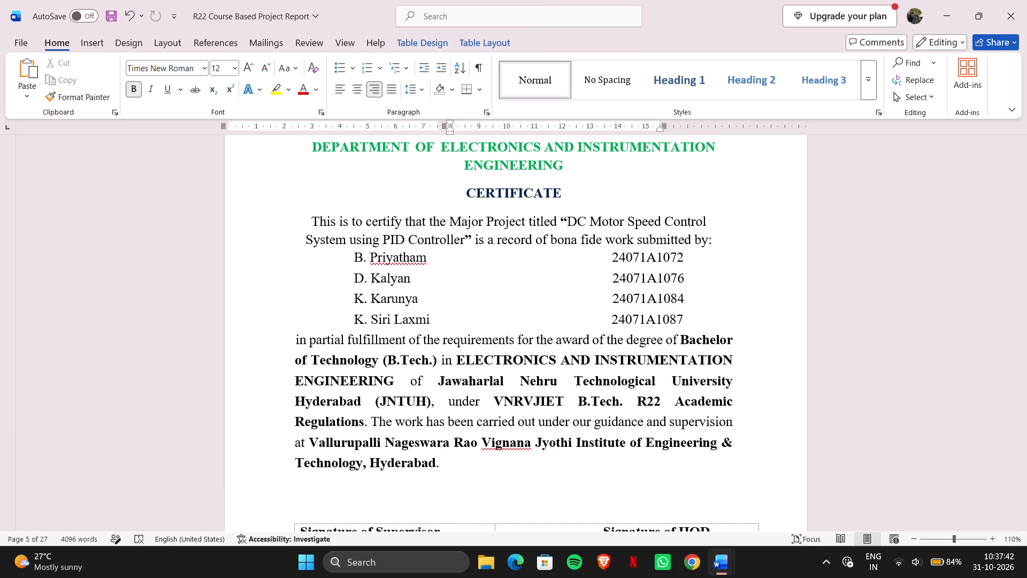
pyautogui.scroll(-1, 493, 481)
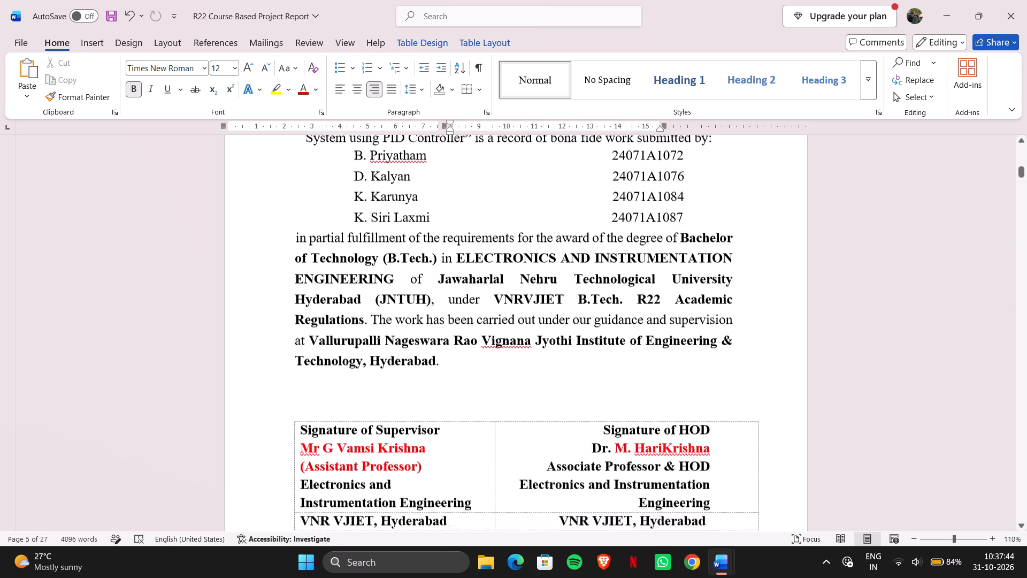
pyautogui.scroll(-1, 493, 481)
pyautogui.scroll(2, 493, 481)
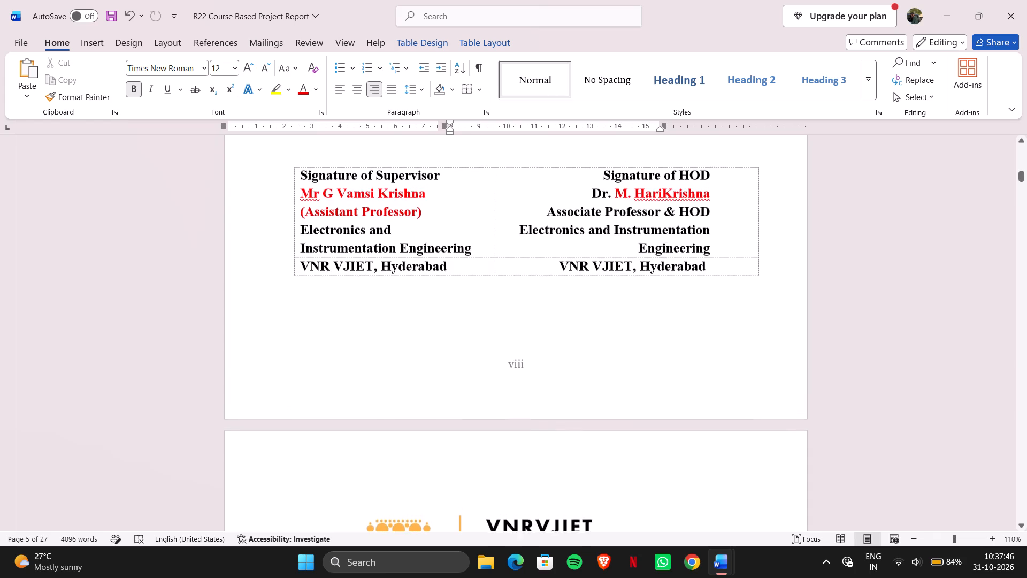
pyautogui.scroll(3, 493, 481)
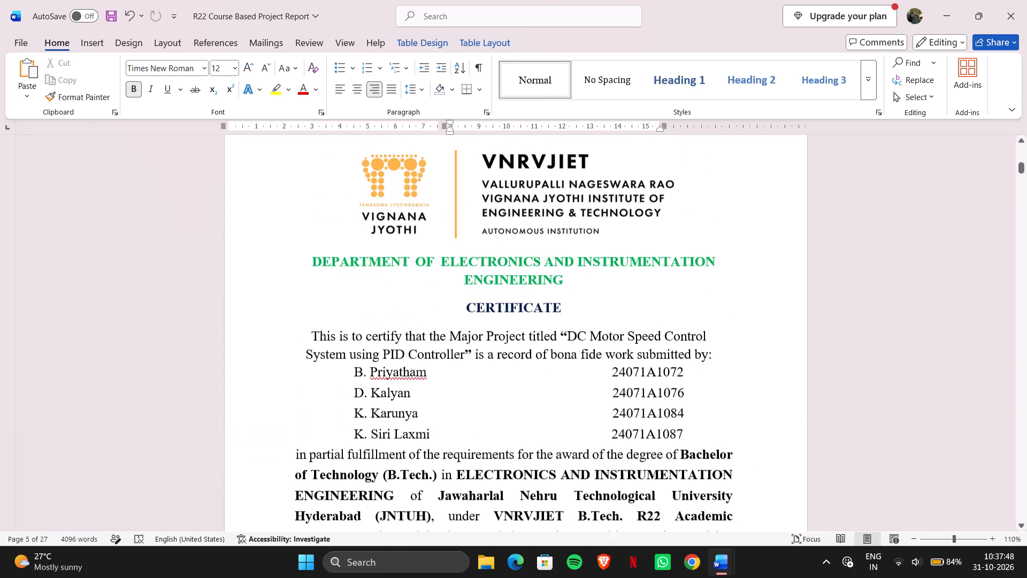
pyautogui.scroll(2, 493, 481)
pyautogui.scroll(-4, 493, 481)
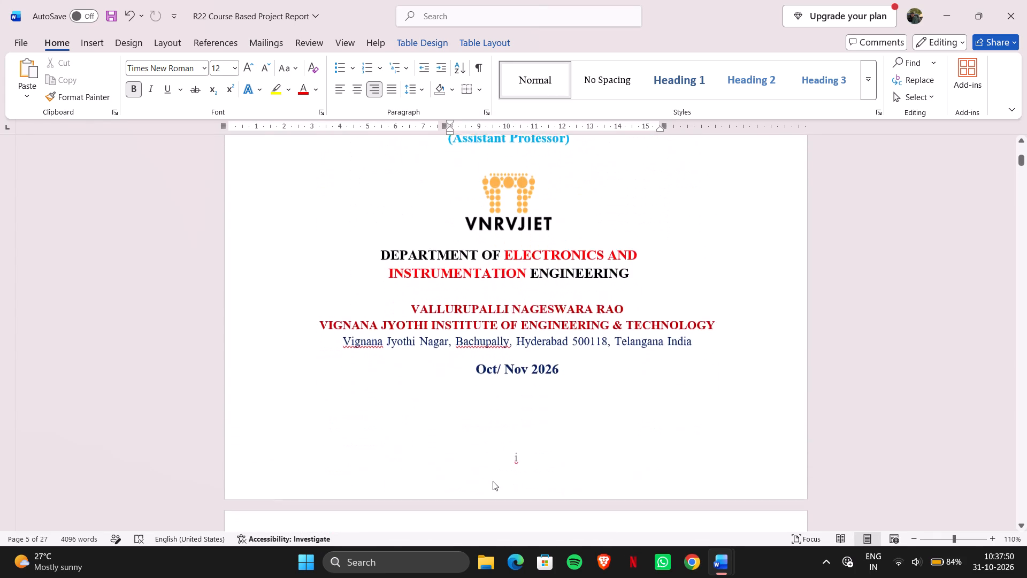
pyautogui.scroll(-6, 493, 481)
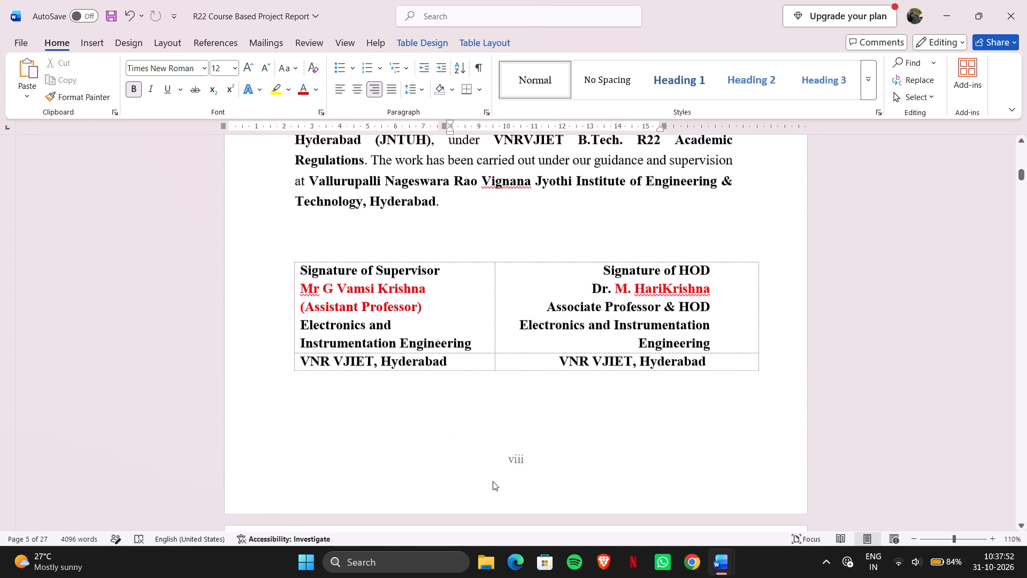
pyautogui.scroll(-6, 493, 481)
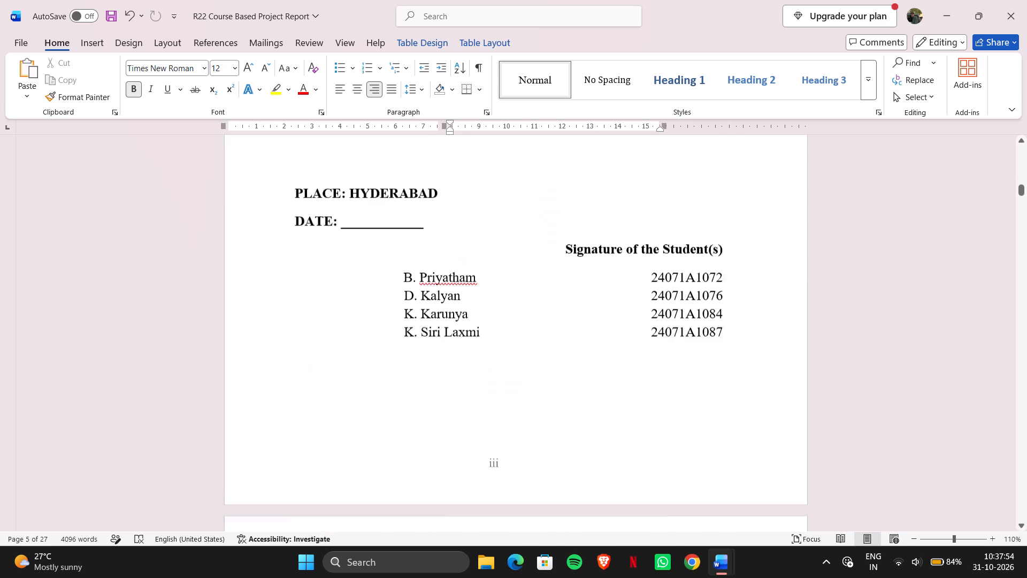
pyautogui.scroll(-7, 493, 481)
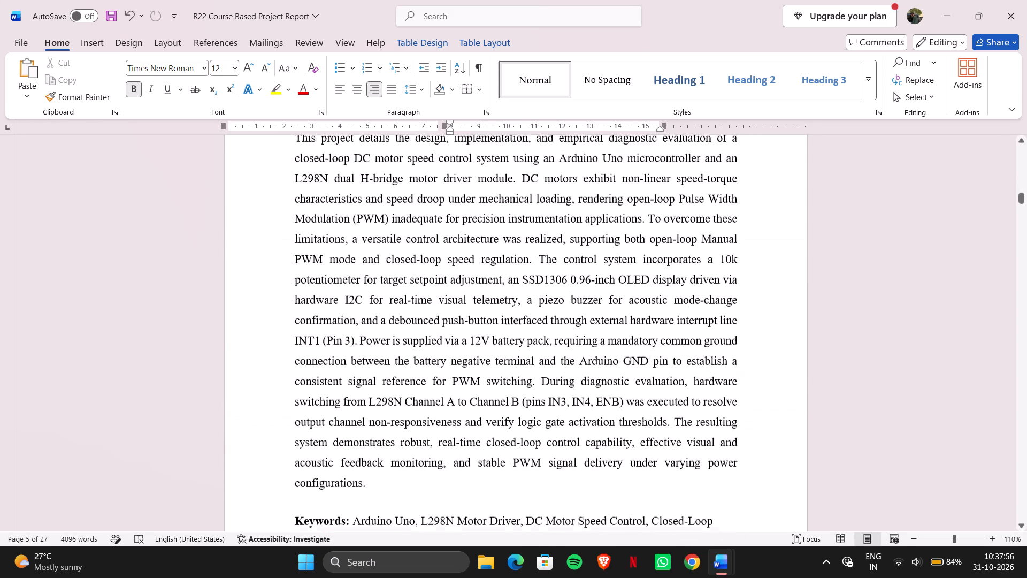
pyautogui.scroll(-3, 493, 481)
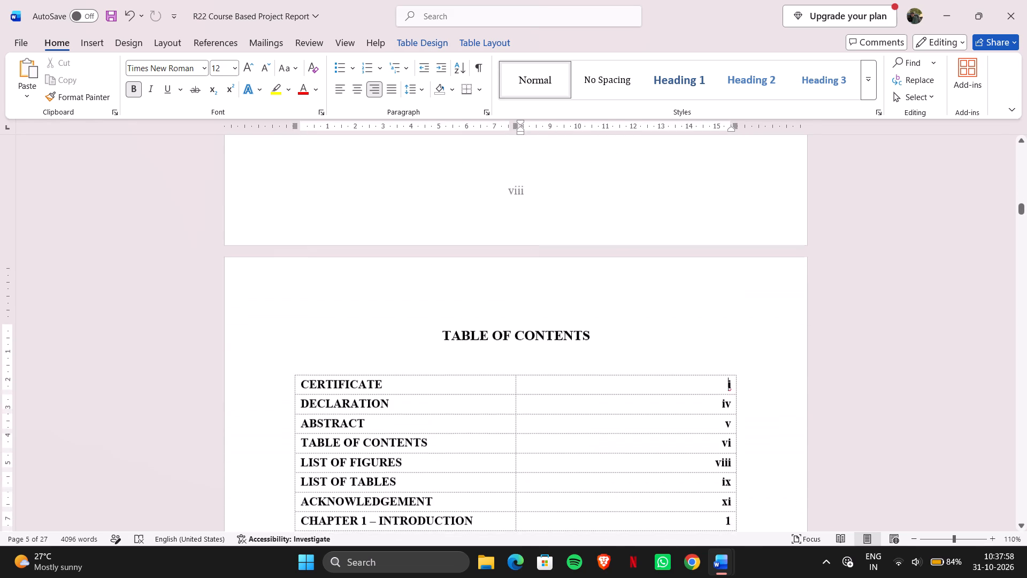
# Examine the front-matter page entries from CERTIFICATE to ACKNOWLEDGEMENT in the table of contents.
pyautogui.scroll(-2, 493, 481)
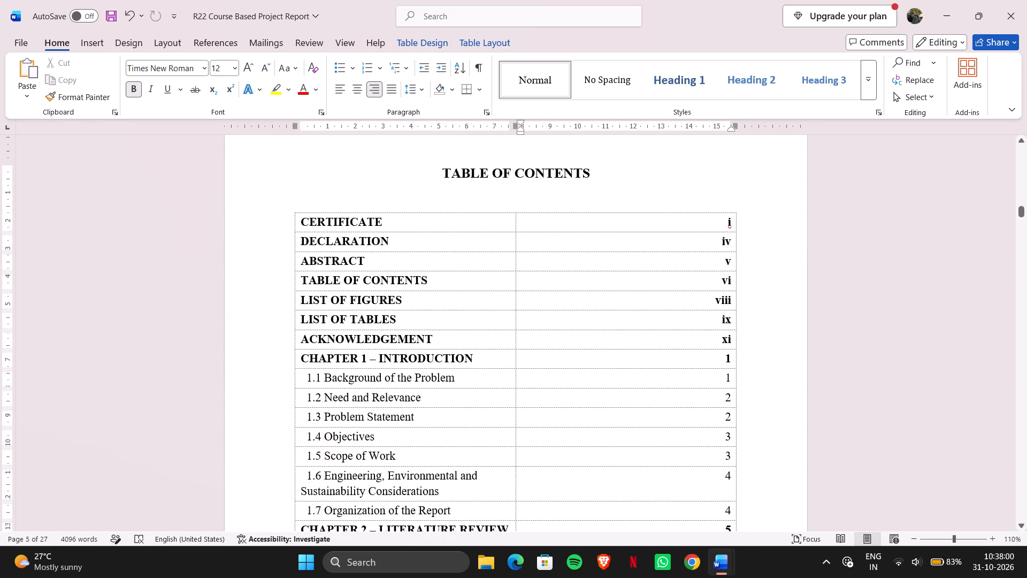
pyautogui.scroll(-4, 493, 481)
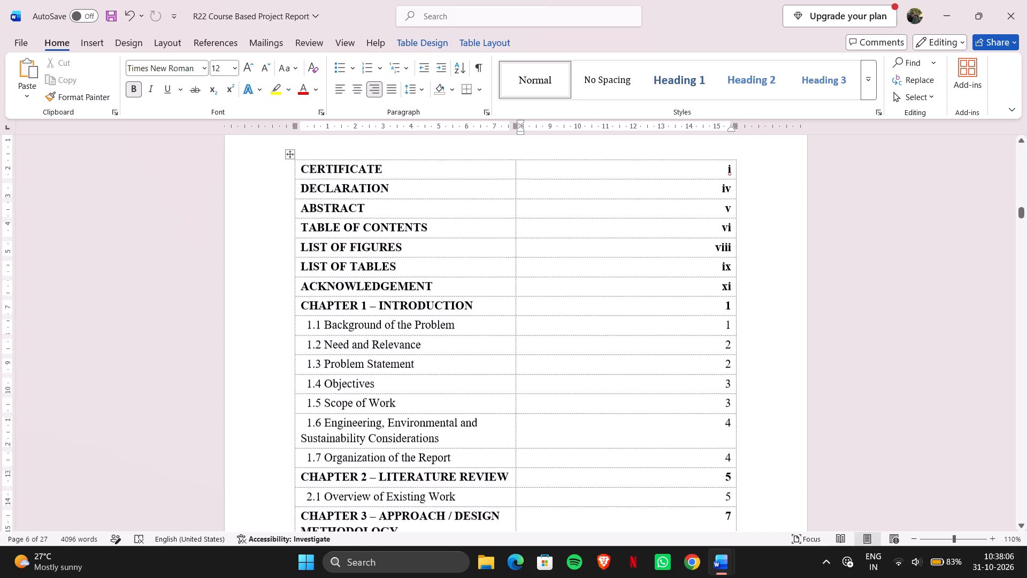
pyautogui.scroll(-4, 493, 481)
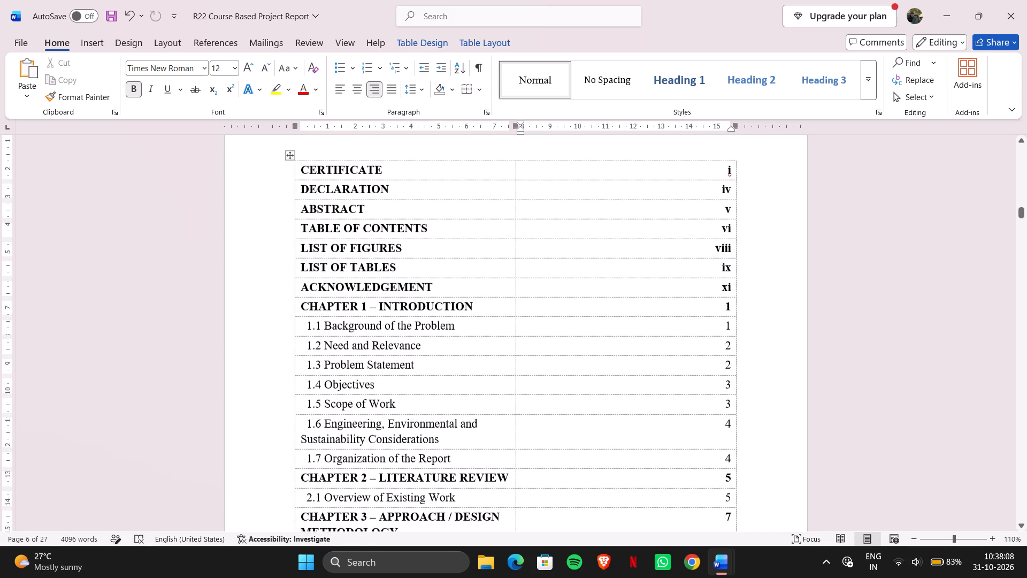
pyautogui.scroll(-4, 493, 481)
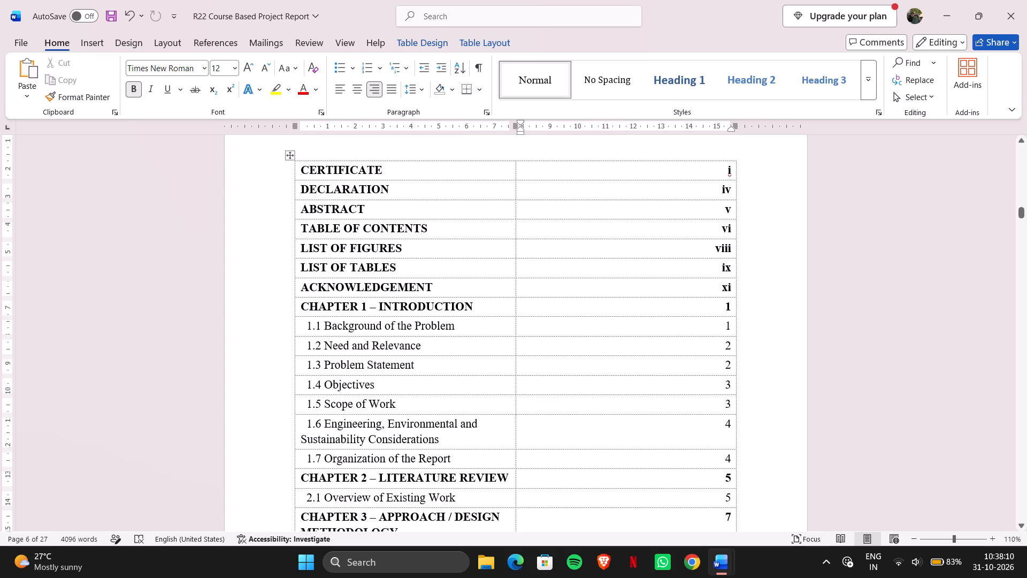
pyautogui.scroll(-2, 493, 481)
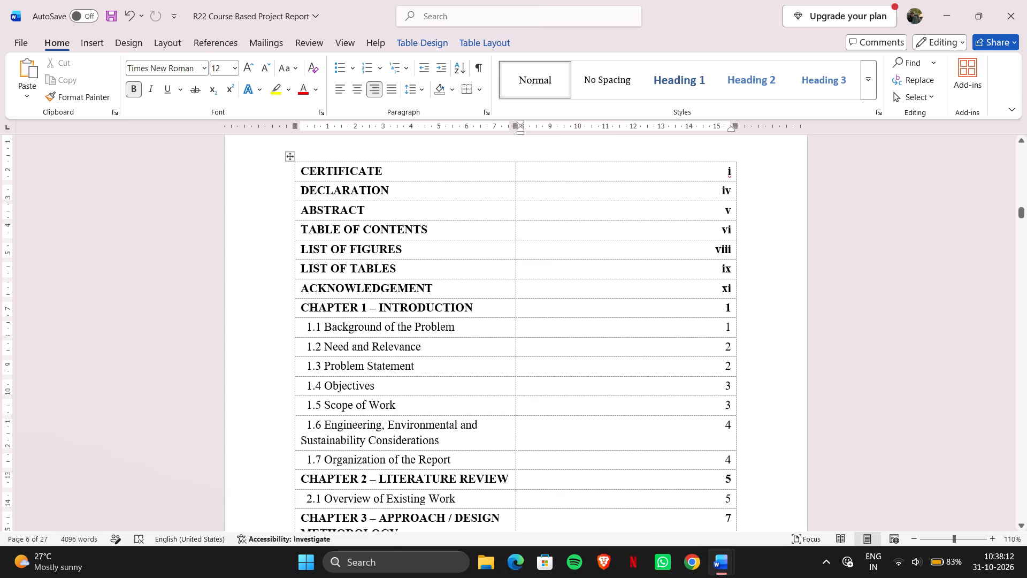
pyautogui.scroll(-4, 493, 481)
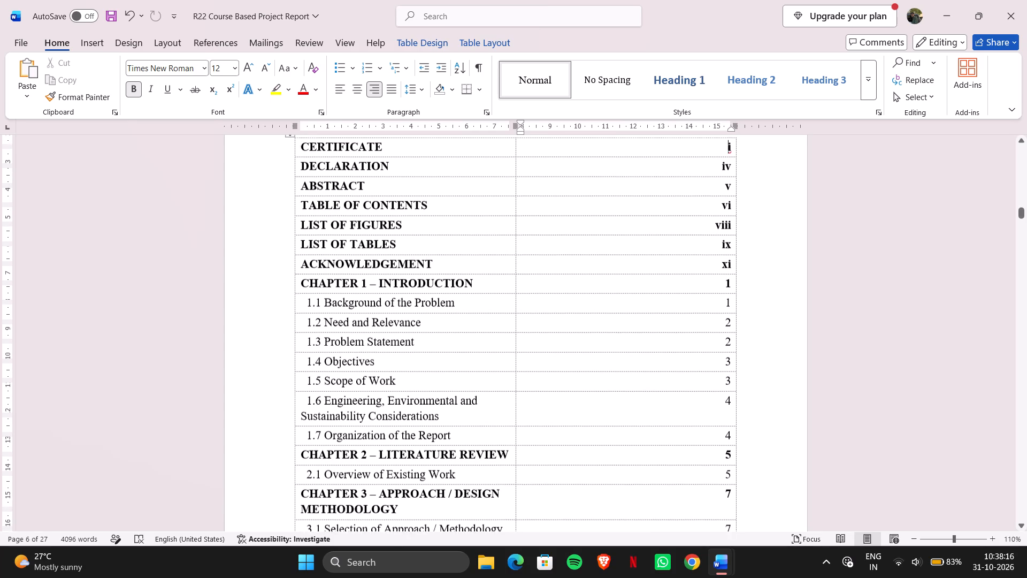
# Read through the chapter, references and appendix page entries to the end of the table of contents.
pyautogui.scroll(-2, 493, 481)
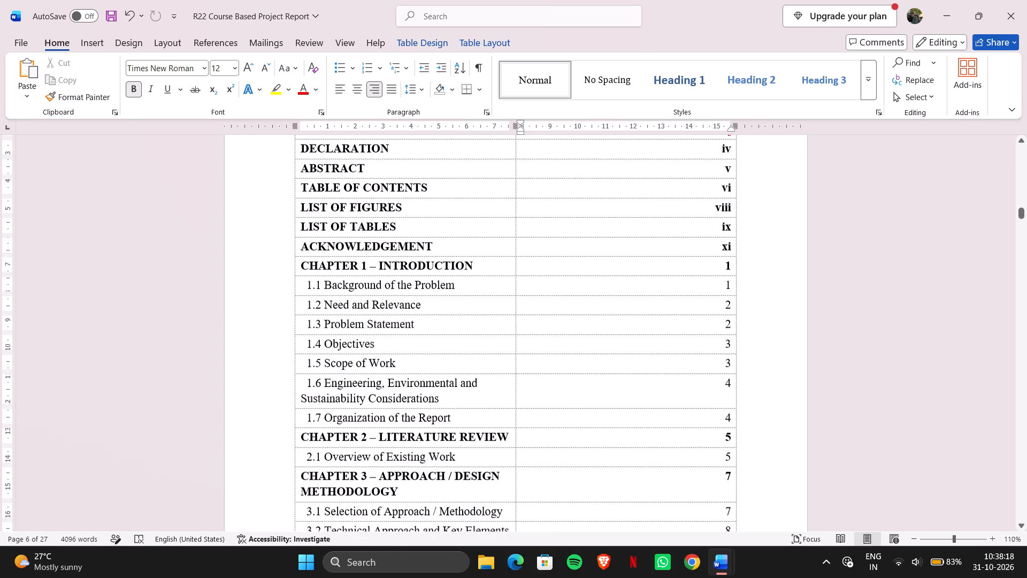
pyautogui.scroll(-3, 493, 481)
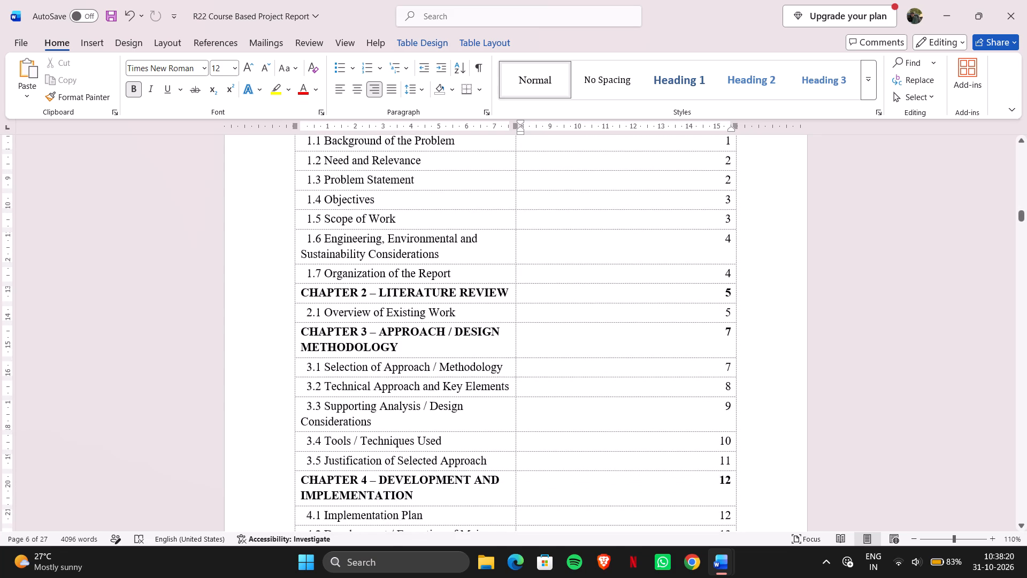
pyautogui.scroll(-5, 493, 481)
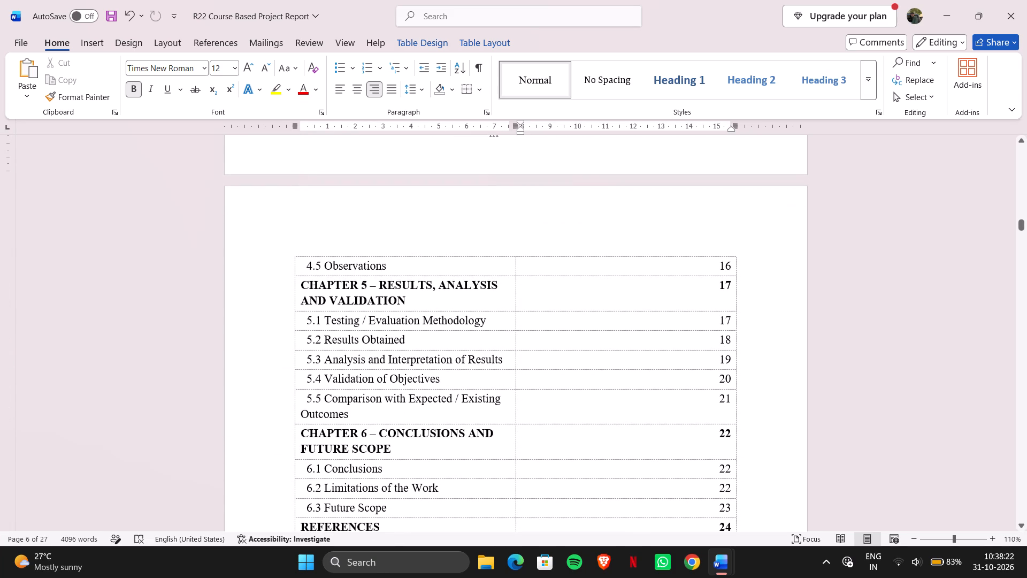
pyautogui.scroll(-5, 493, 481)
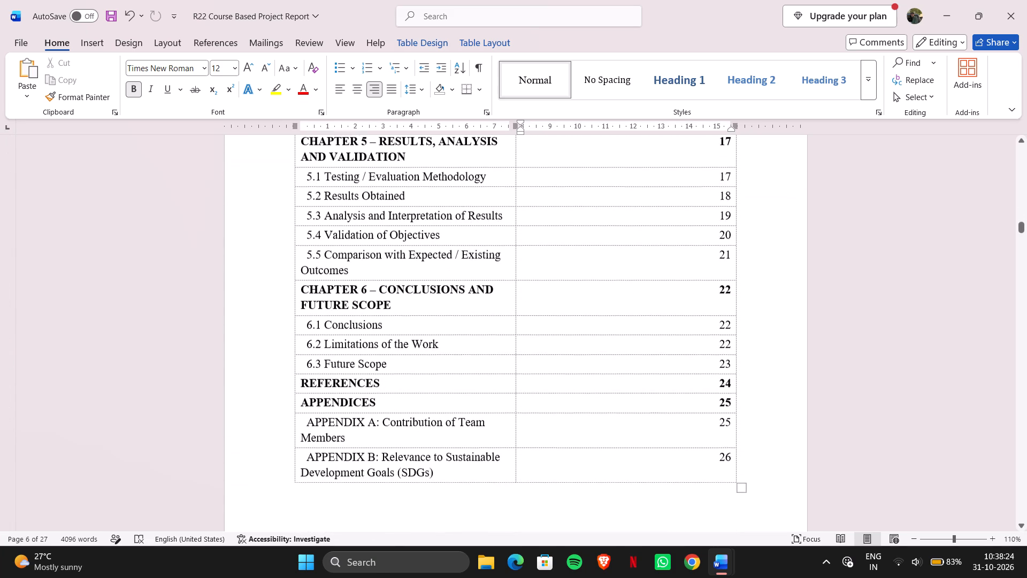
# Examine the List of Figures page and the footer number on the page before it.
pyautogui.scroll(-11, 493, 481)
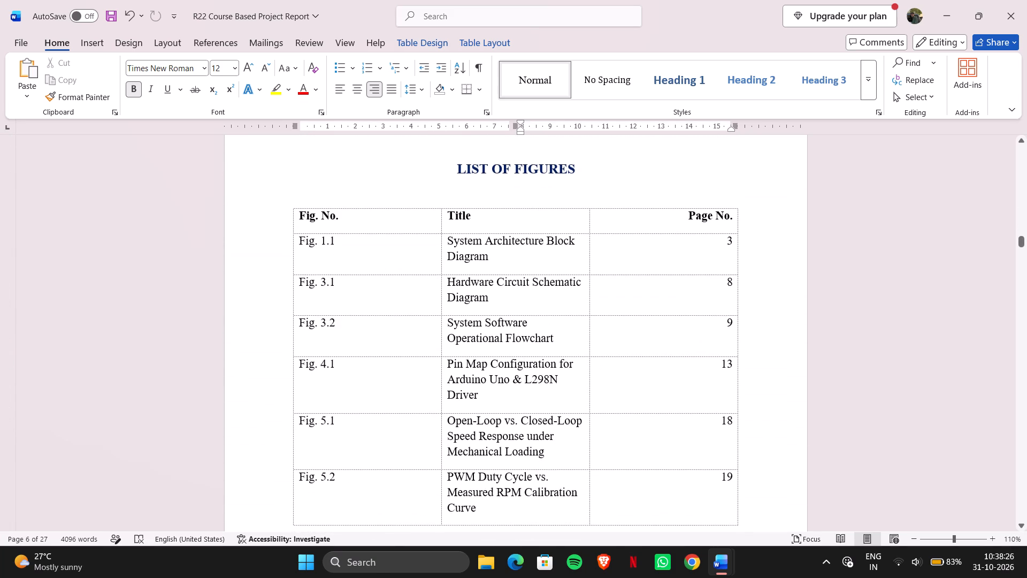
pyautogui.scroll(-2, 493, 481)
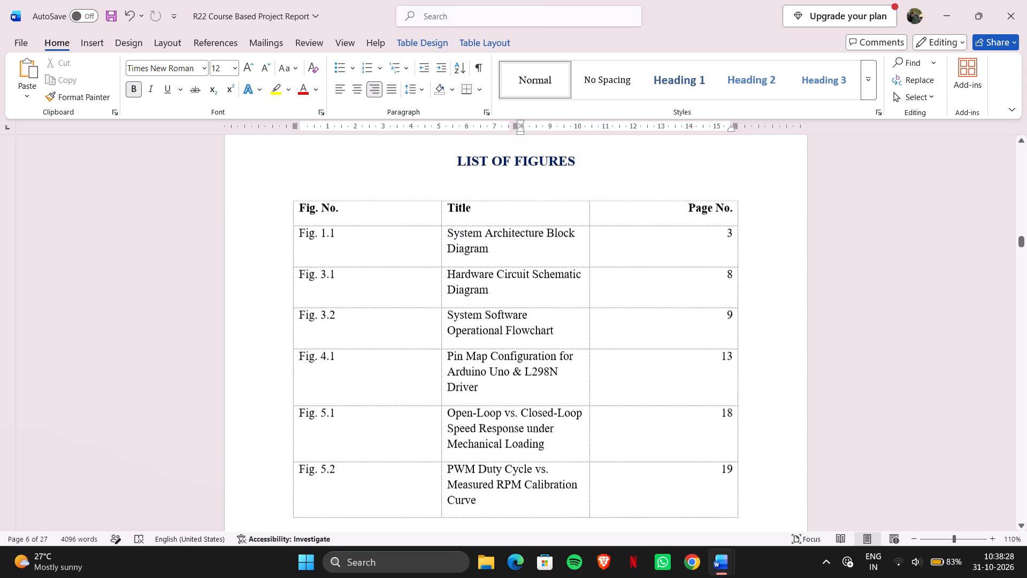
pyautogui.scroll(-2, 493, 481)
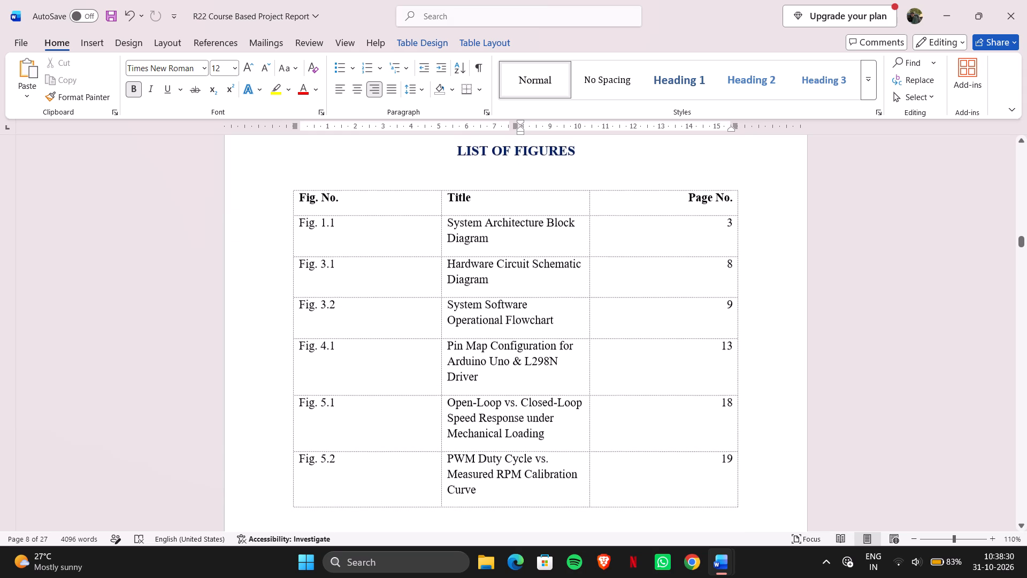
pyautogui.scroll(-1, 493, 481)
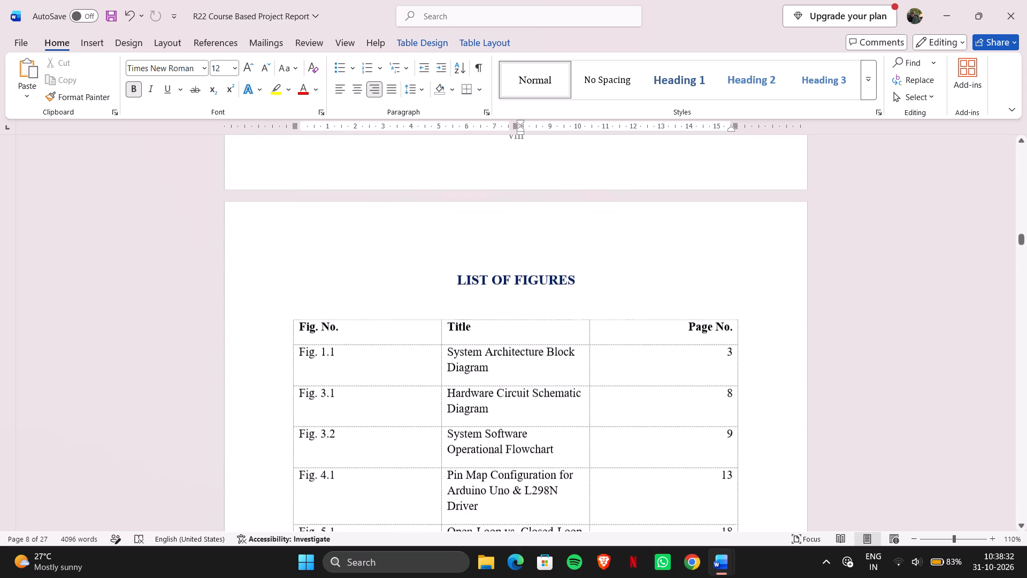
pyautogui.scroll(-1, 493, 481)
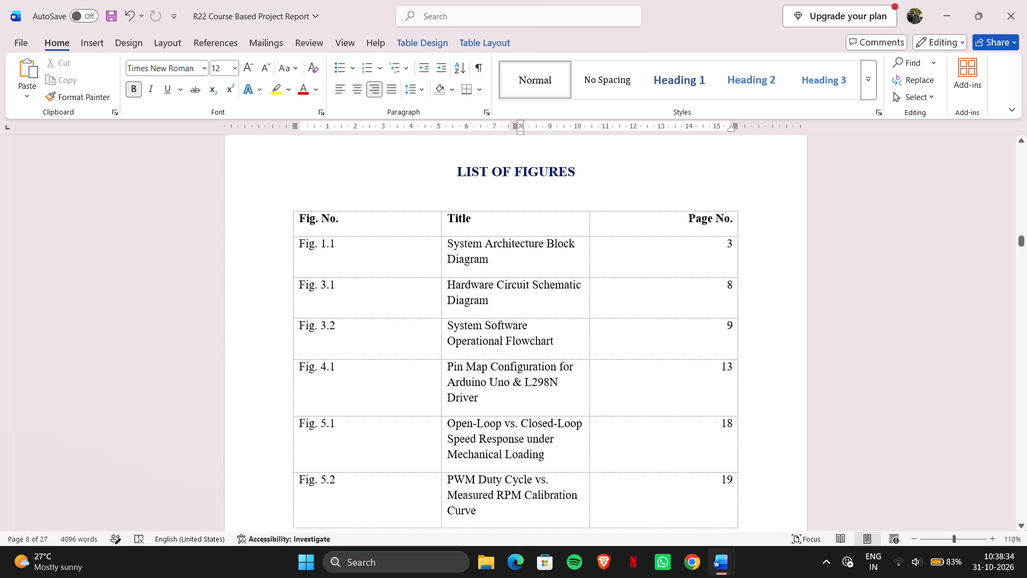
pyautogui.scroll(-2, 493, 481)
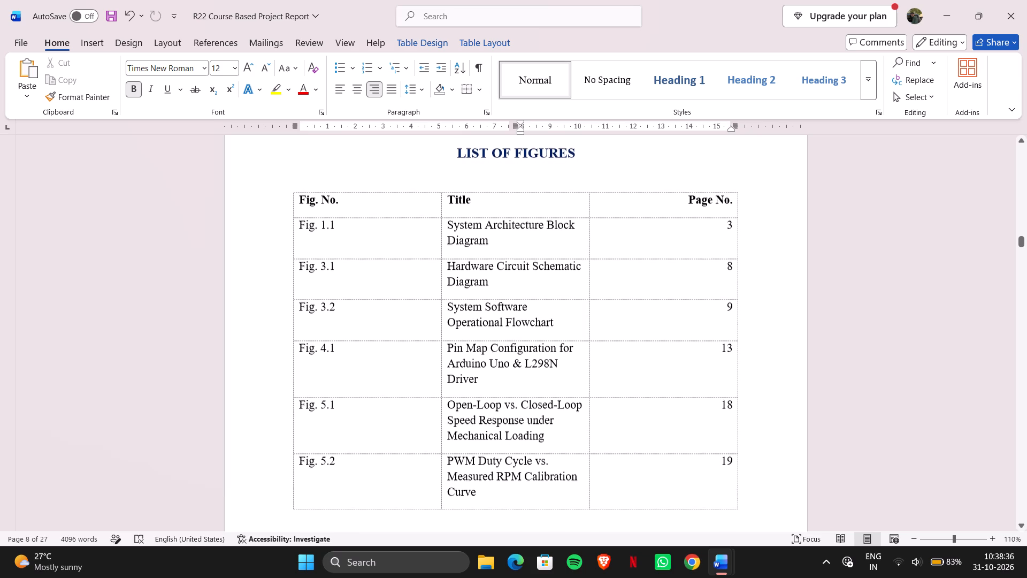
pyautogui.scroll(-1, 493, 481)
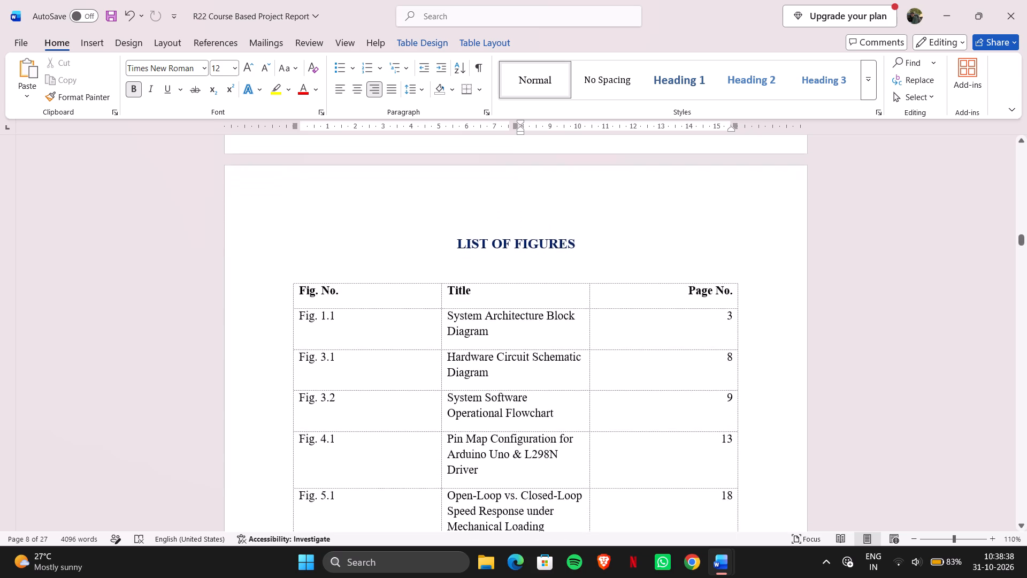
pyautogui.scroll(-1, 493, 481)
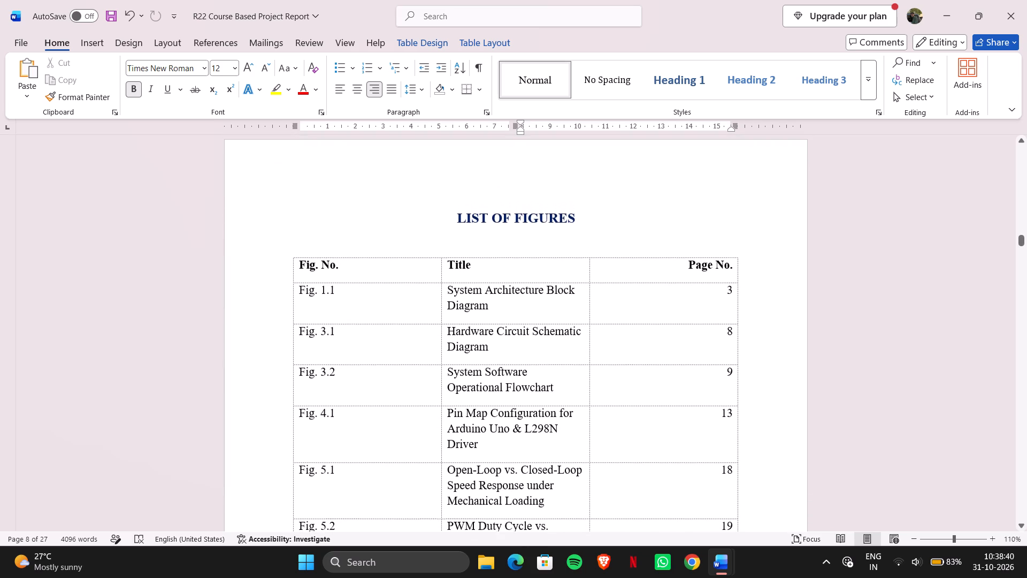
pyautogui.scroll(-1, 493, 481)
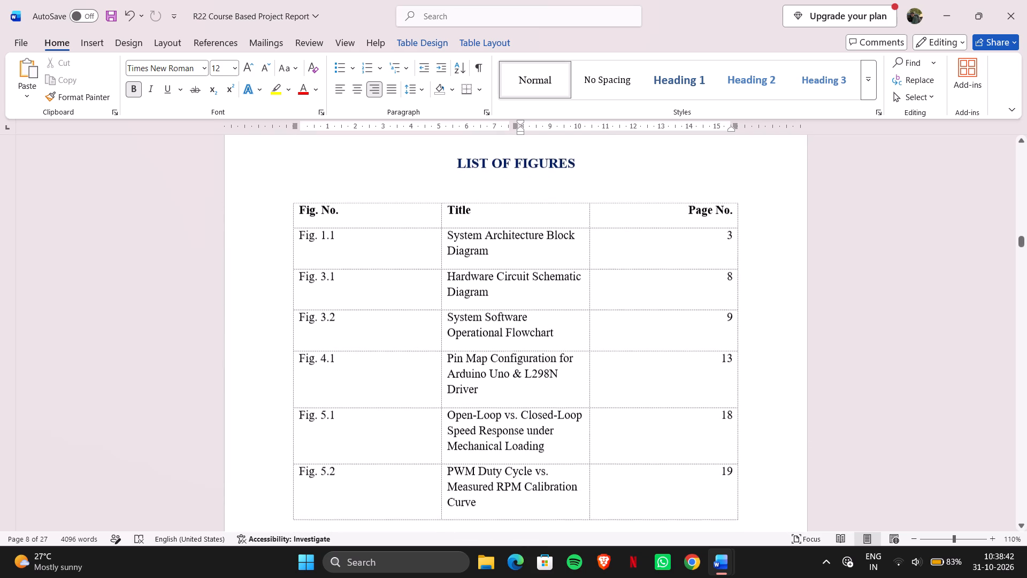
# Check the footer numbers from the List of Figures through the List of Tables and Acknowledgement to the first page of Chapter 1.
pyautogui.scroll(-7, 493, 481)
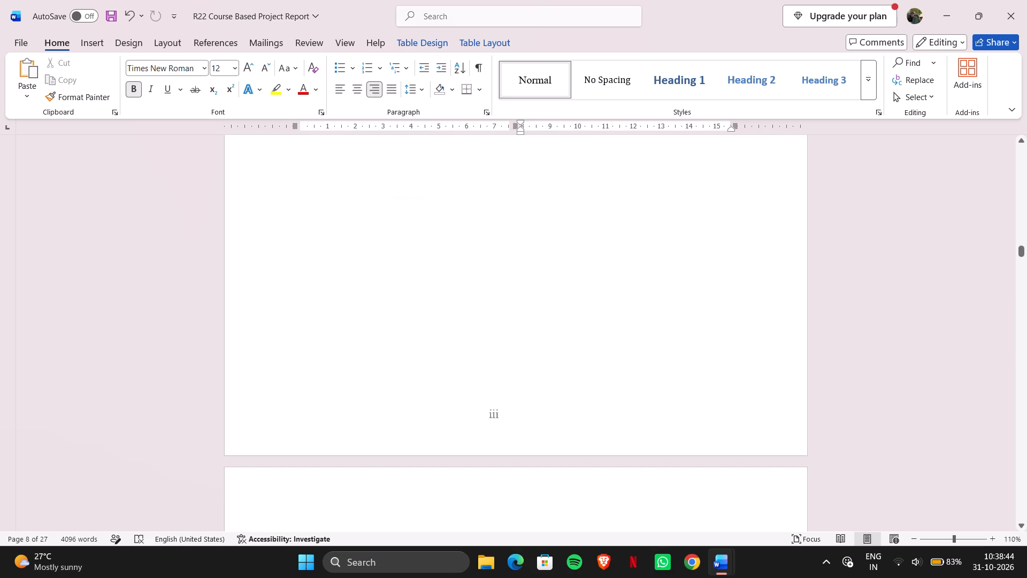
pyautogui.scroll(-3, 493, 481)
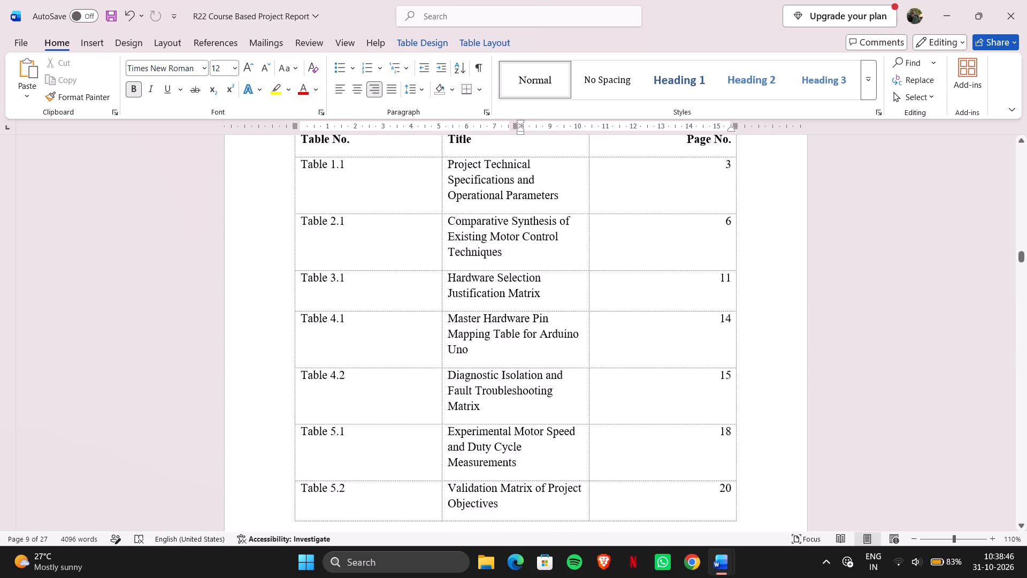
pyautogui.scroll(-3, 493, 481)
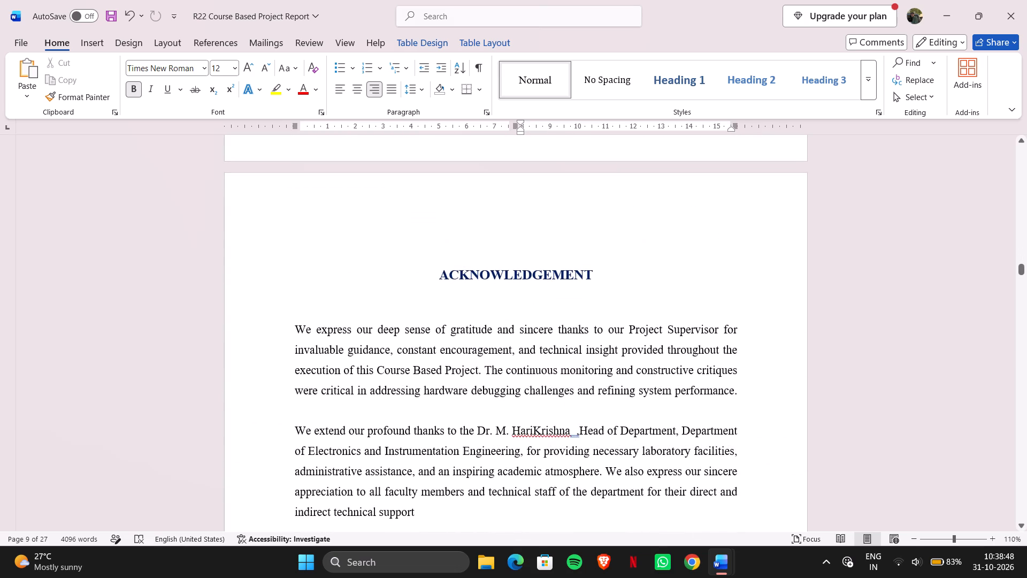
pyautogui.scroll(-3, 493, 481)
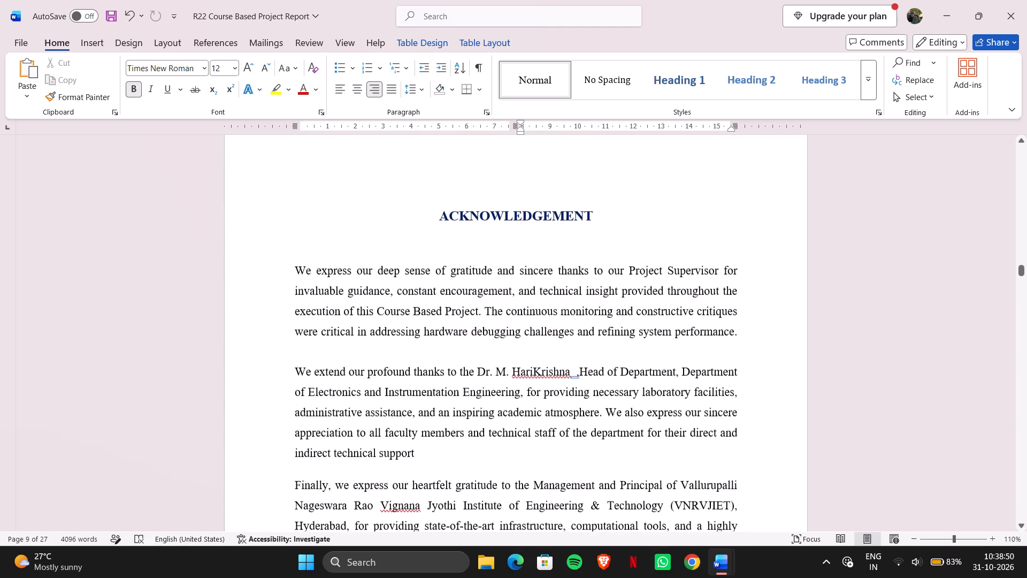
pyautogui.scroll(-2, 493, 481)
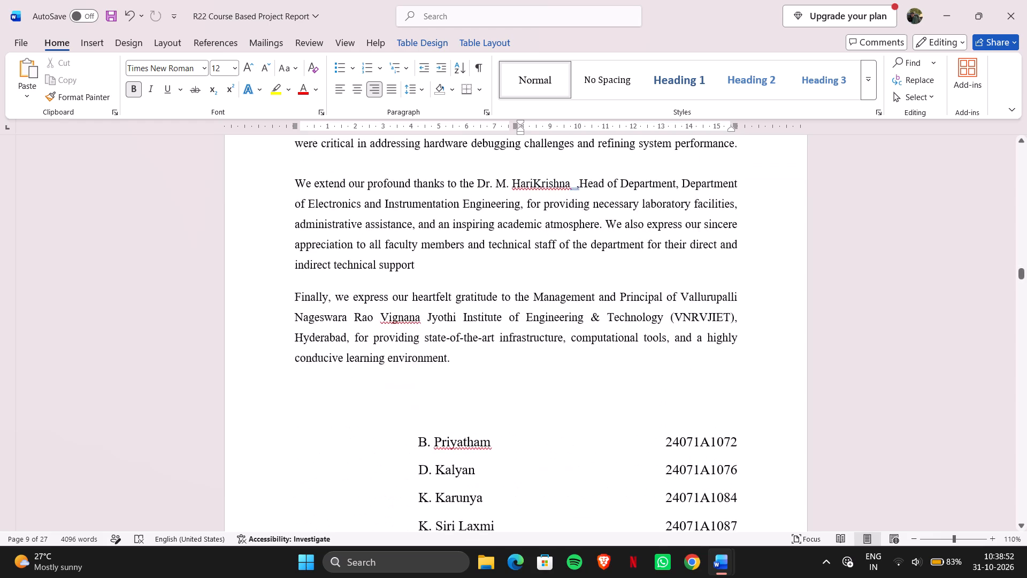
pyautogui.scroll(-4, 493, 481)
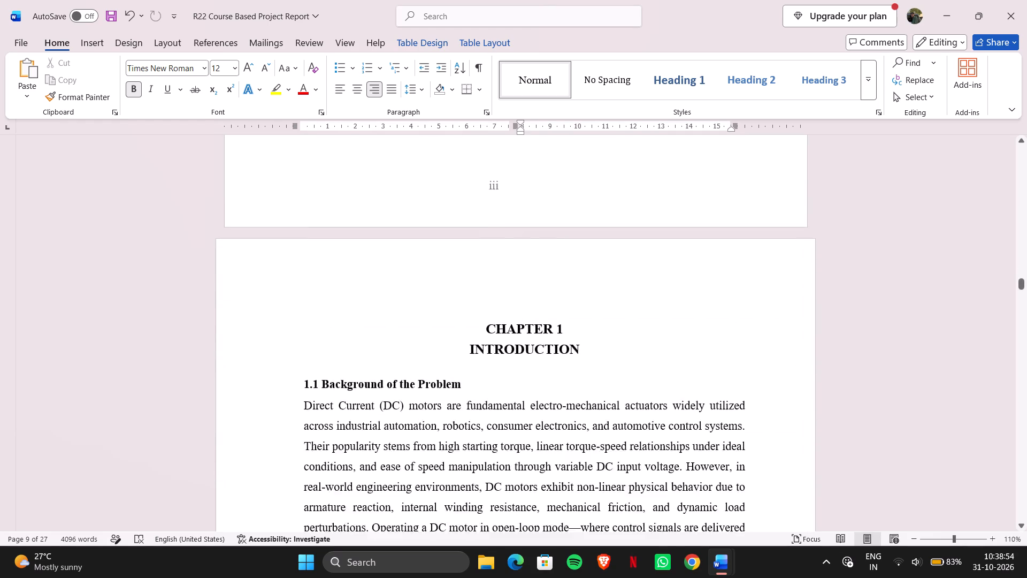
pyautogui.scroll(-1, 493, 481)
# Recheck the footer numbers backward from Chapter 1 to the second page of the table of contents.
pyautogui.scroll(1, 493, 481)
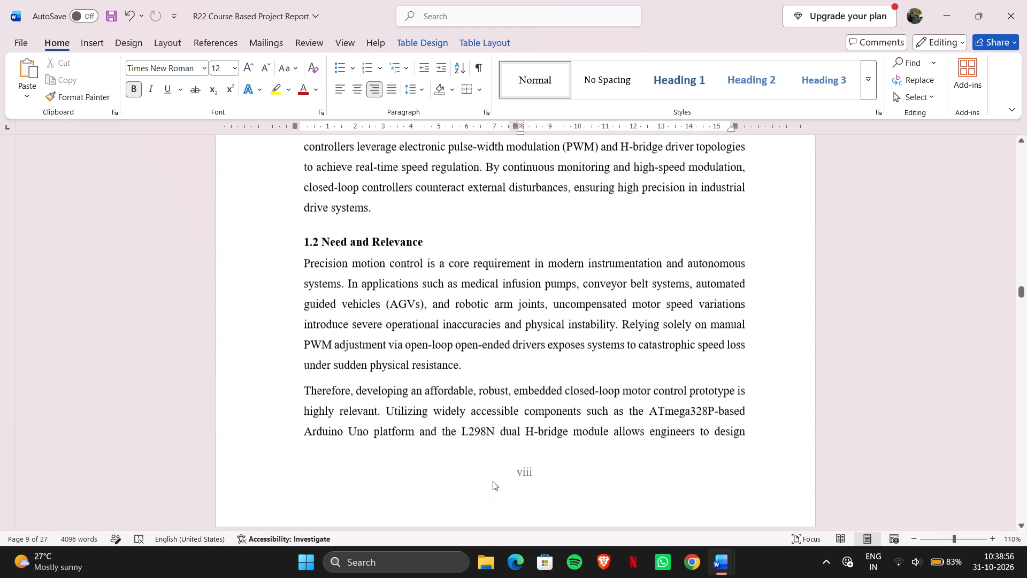
pyautogui.scroll(1, 493, 481)
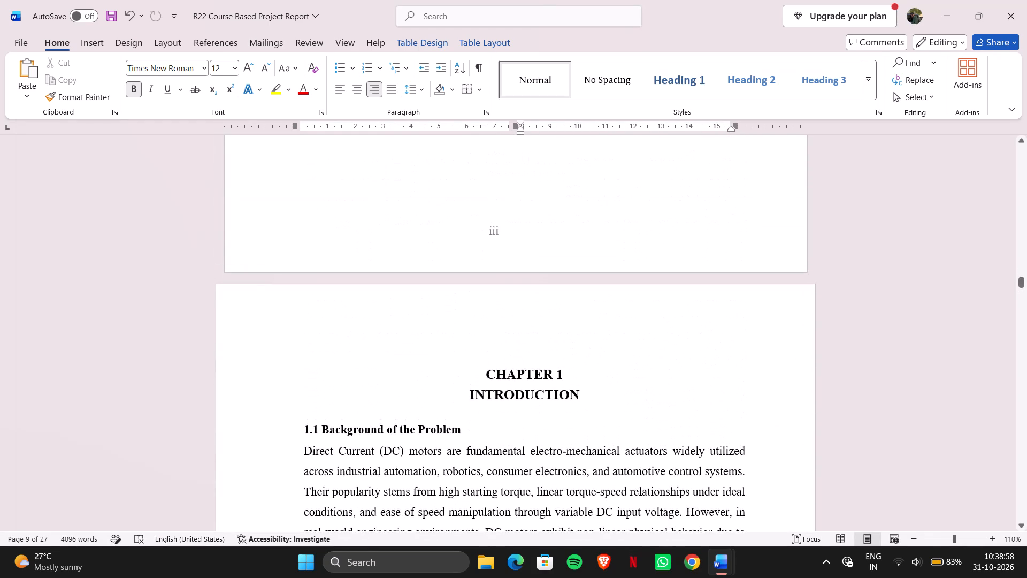
pyautogui.scroll(2, 493, 481)
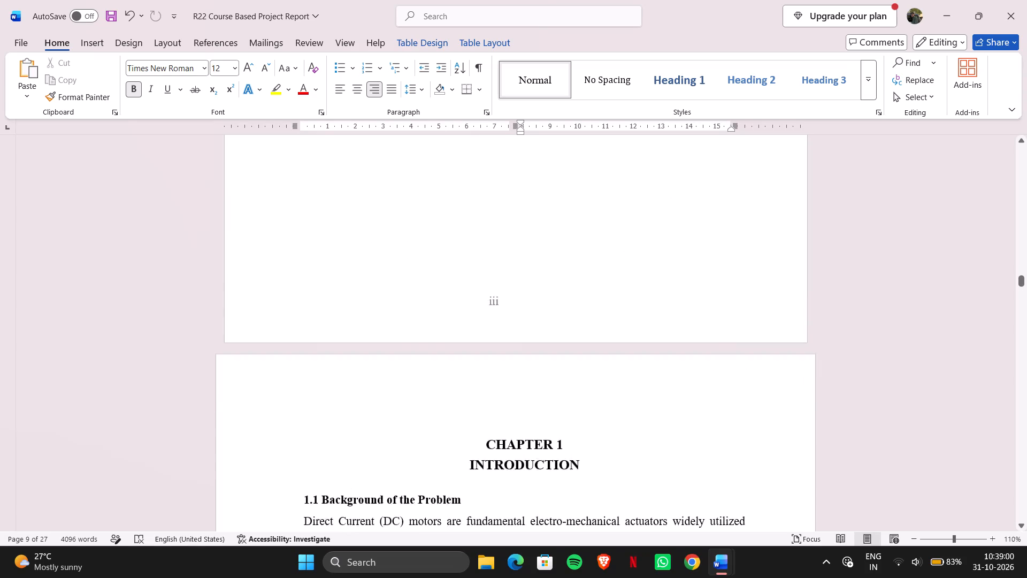
pyautogui.scroll(6, 493, 481)
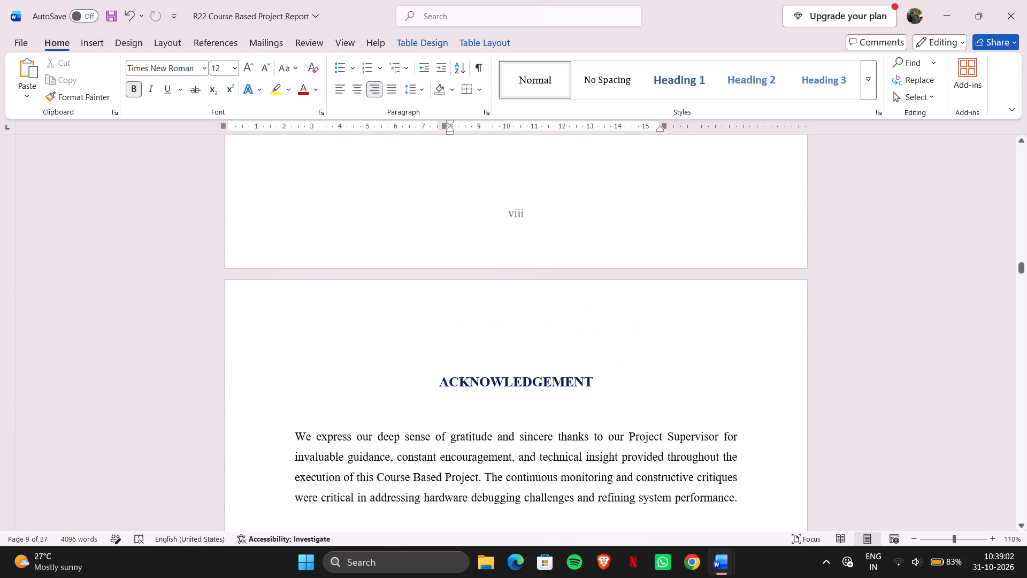
pyautogui.scroll(2, 489, 301)
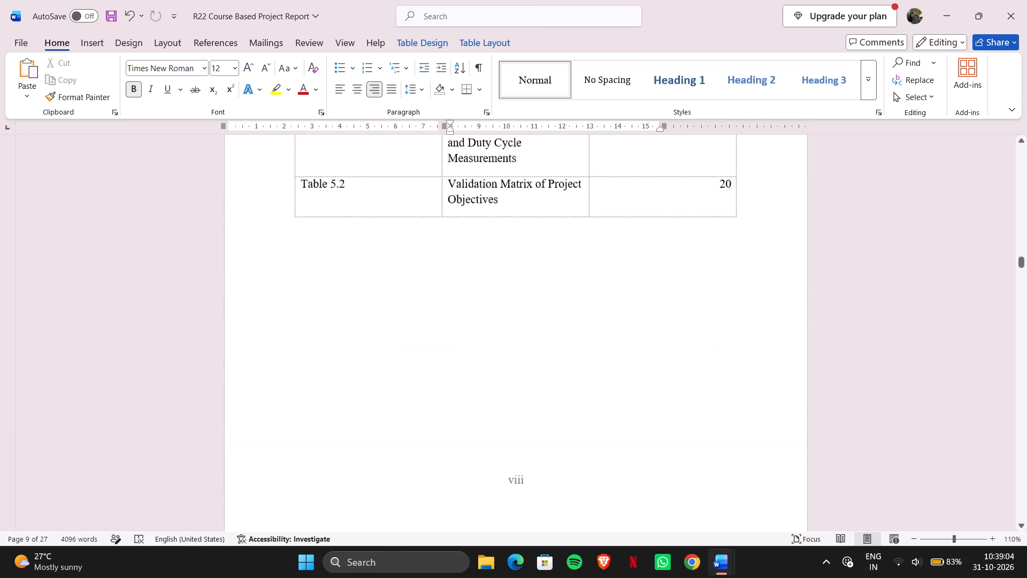
pyautogui.scroll(5, 489, 301)
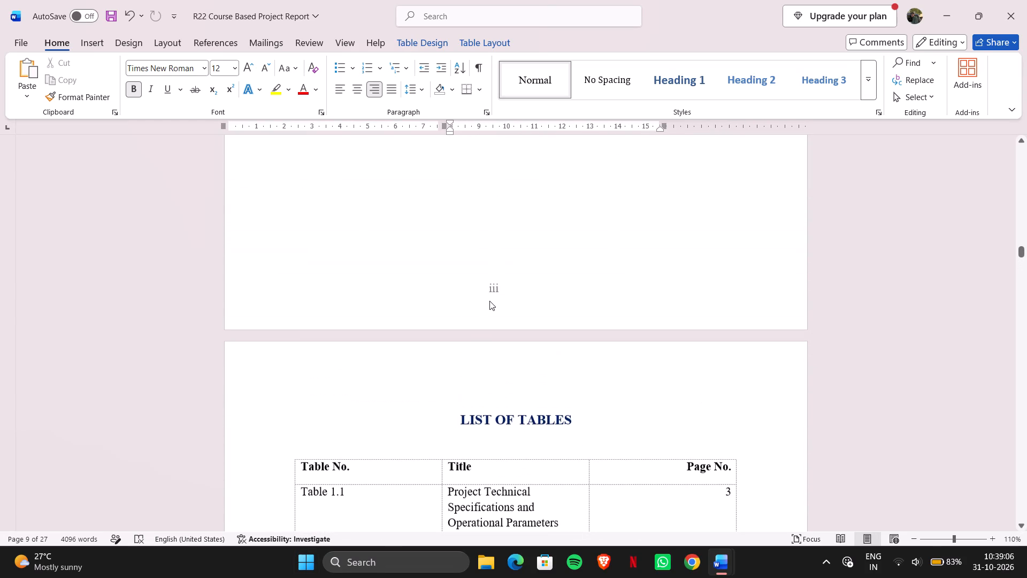
pyautogui.scroll(6, 489, 301)
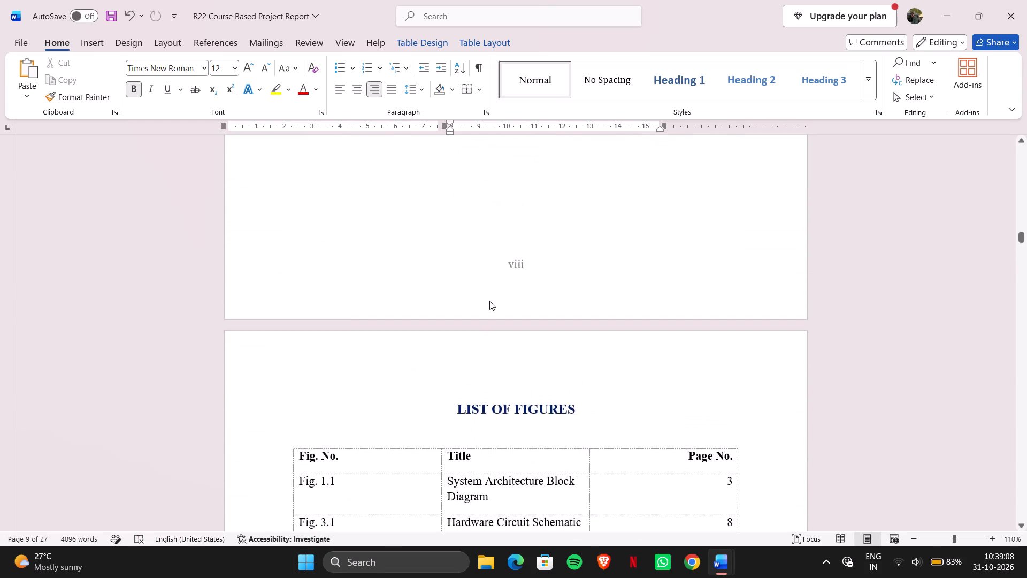
pyautogui.scroll(9, 489, 301)
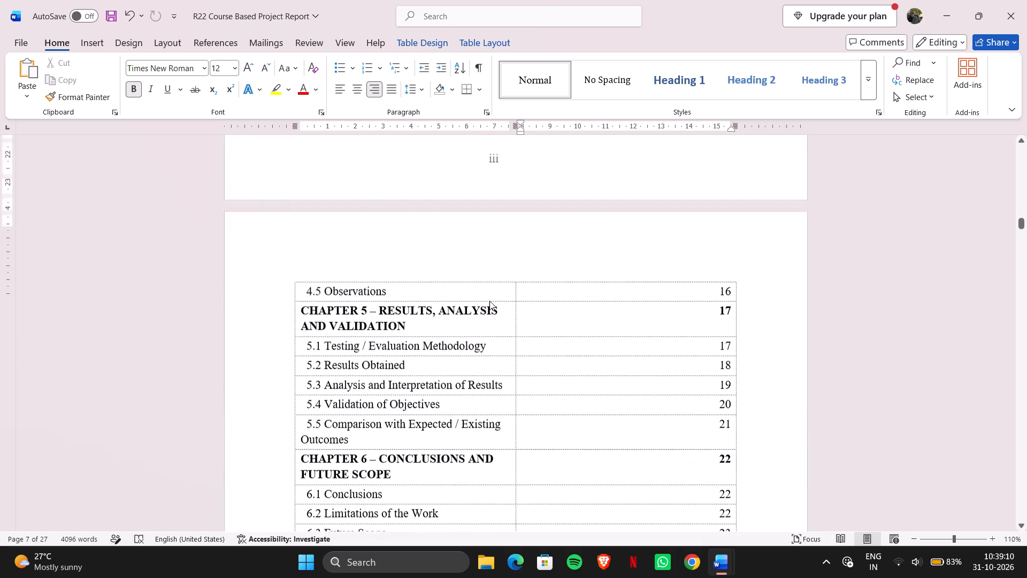
# Review the front-matter page entries at the start of the table of contents and the footer on the preceding page.
pyautogui.scroll(5, 489, 301)
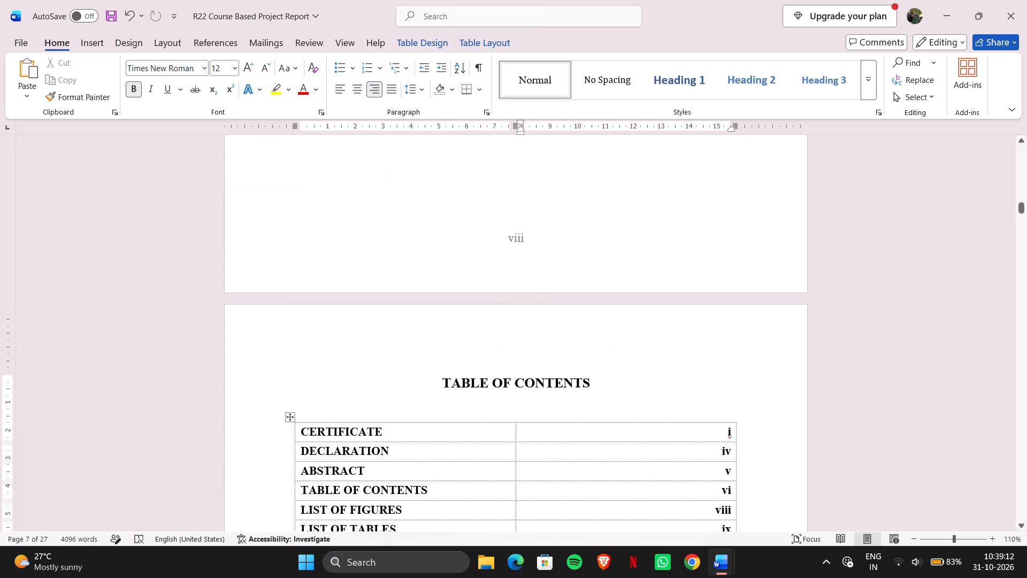
pyautogui.scroll(-2, 489, 301)
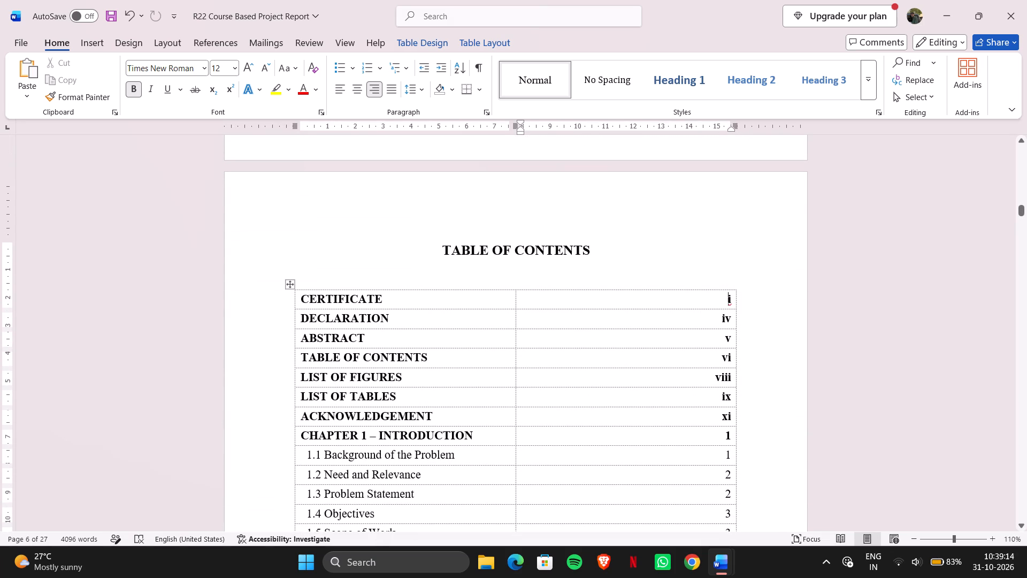
pyautogui.scroll(-1, 489, 301)
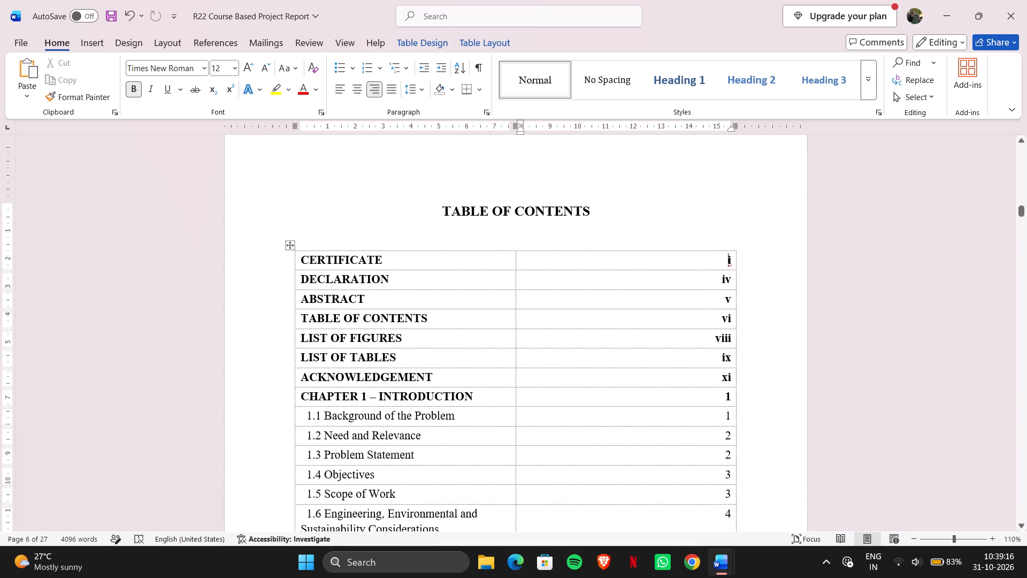
pyautogui.scroll(1, 489, 301)
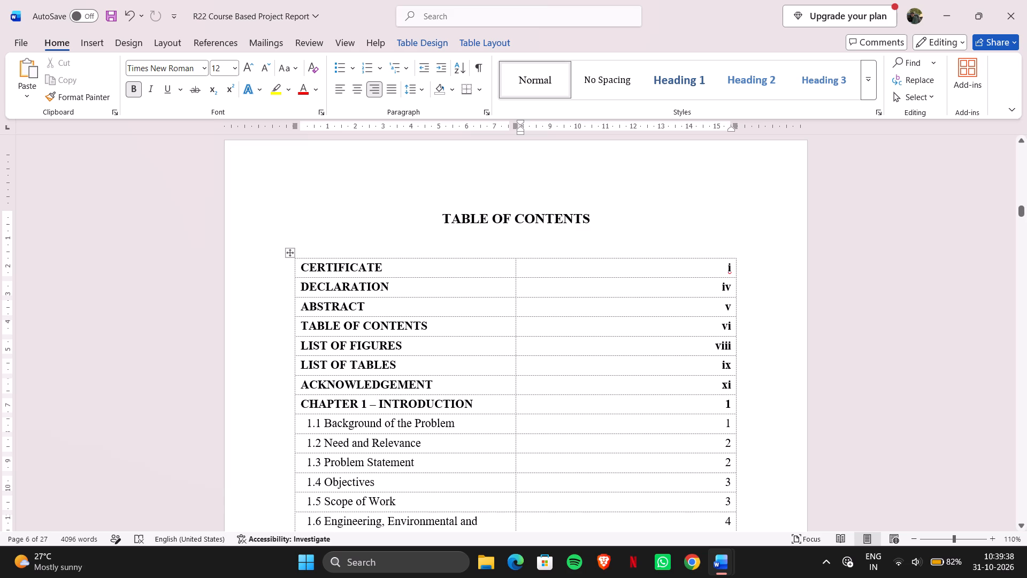
pyautogui.scroll(2, 493, 196)
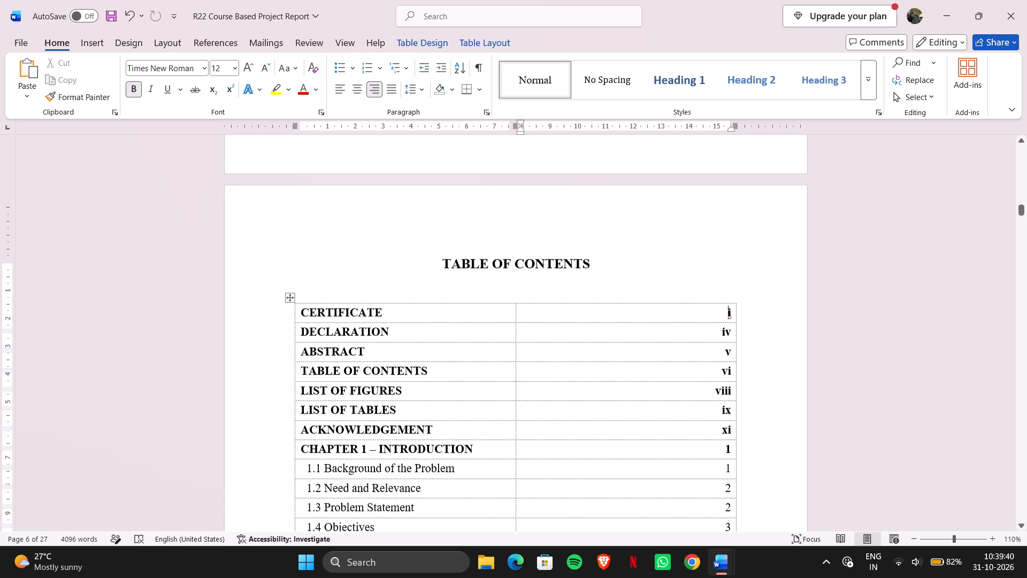
pyautogui.scroll(2, 493, 196)
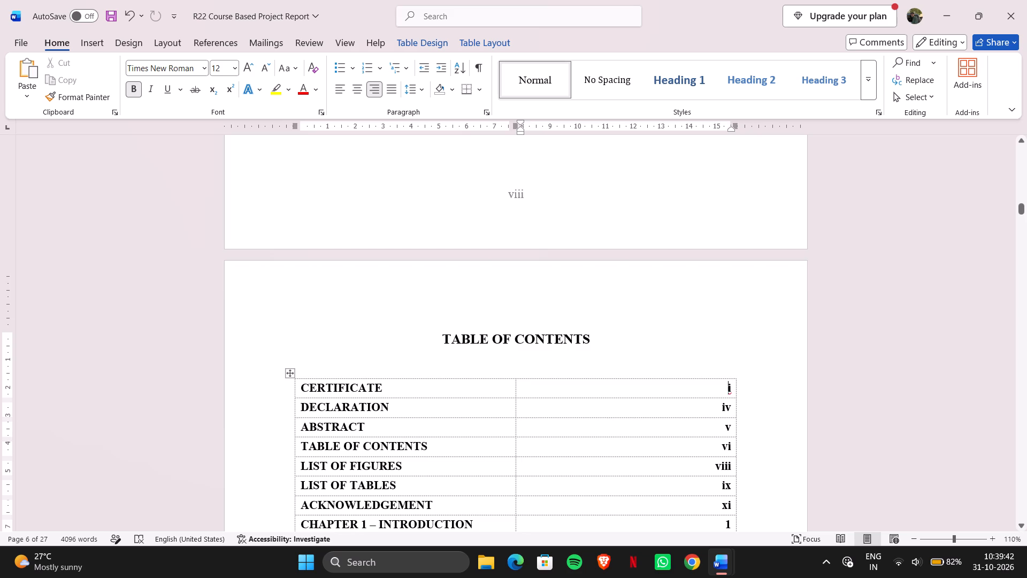
# Check the footer numbers backward from the Abstract through the Declaration to the cover page.
pyautogui.scroll(7, 493, 196)
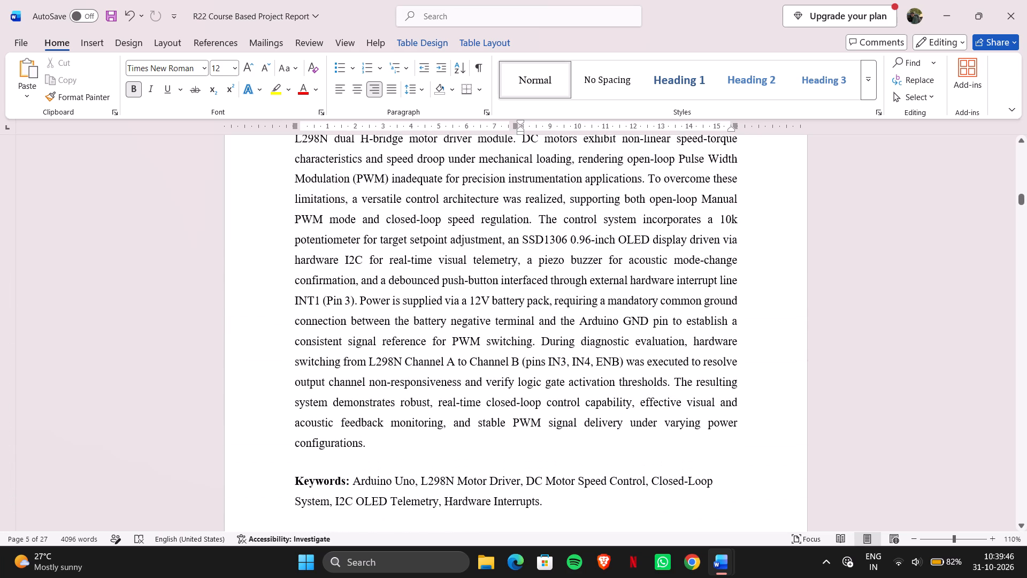
pyautogui.scroll(3, 493, 196)
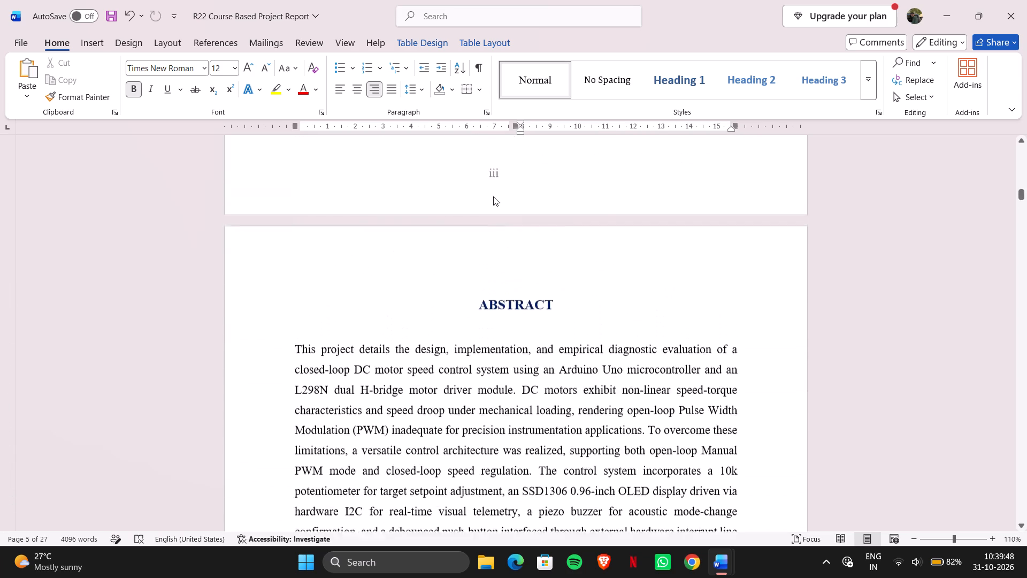
pyautogui.scroll(1, 493, 196)
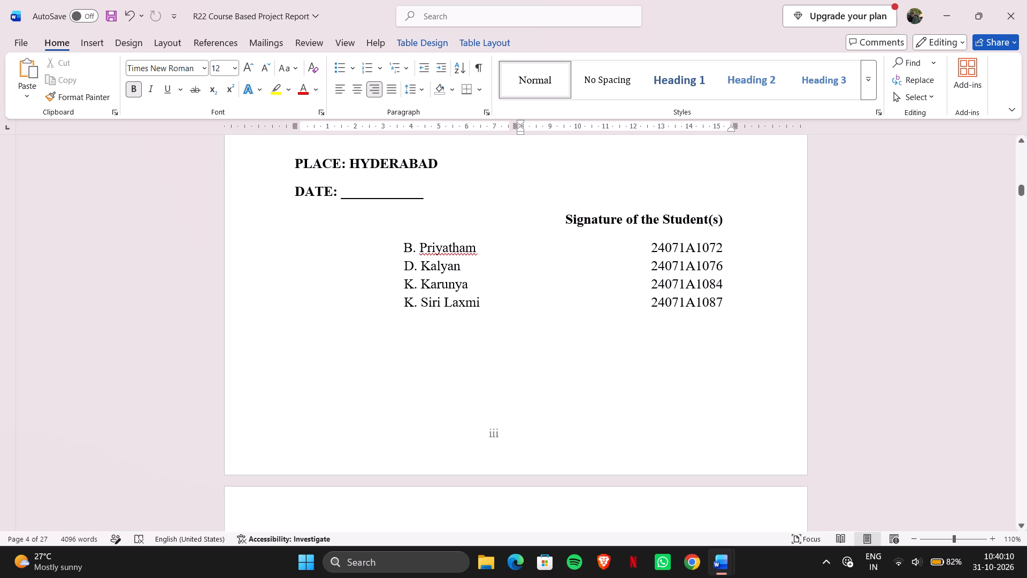
pyautogui.scroll(17, 436, 420)
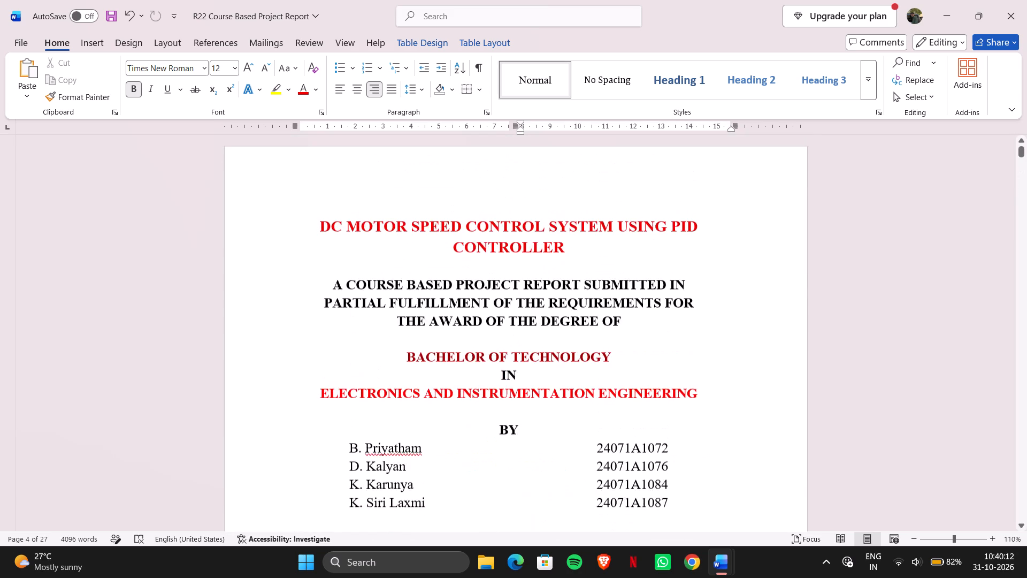
# Compare the footer numbers on the cover, Certificate and Declaration pages.
pyautogui.scroll(-7, 436, 420)
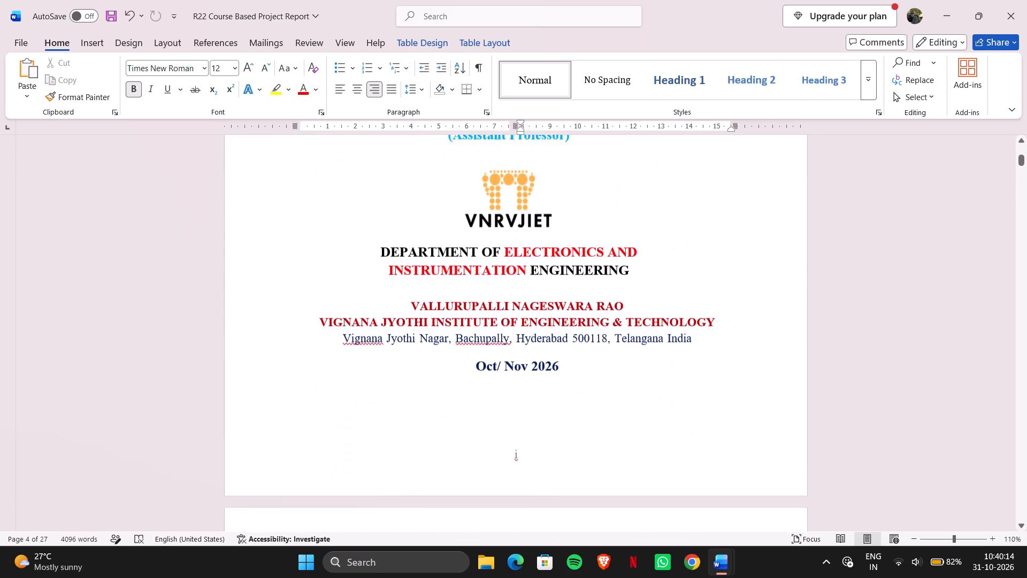
pyautogui.scroll(-6, 436, 420)
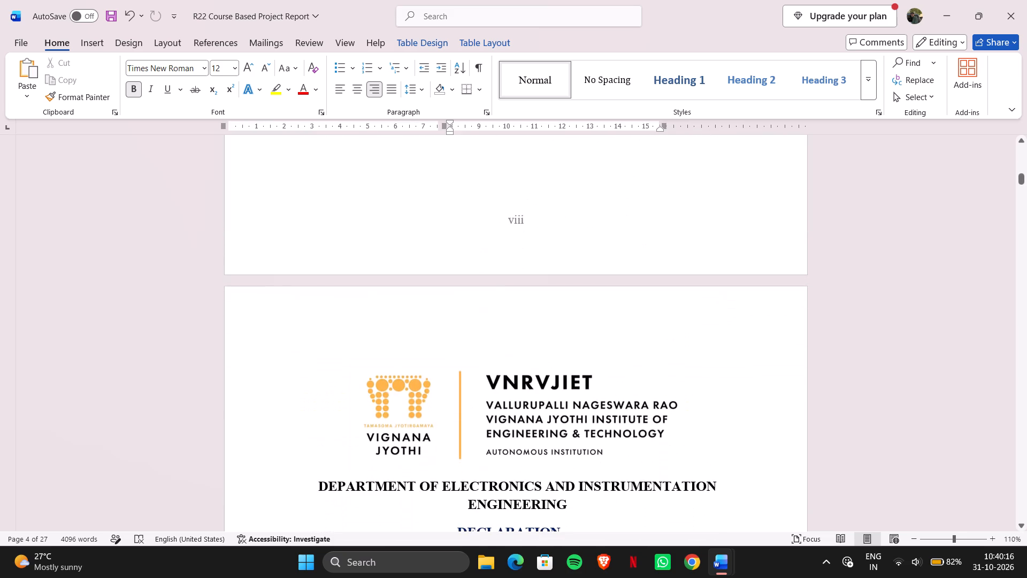
pyautogui.keyDown('ctrl'); pyautogui.scroll(3, 436, 420); pyautogui.keyUp('ctrl')
pyautogui.keyDown('ctrl'); pyautogui.scroll(-4, 436, 420); pyautogui.keyUp('ctrl')
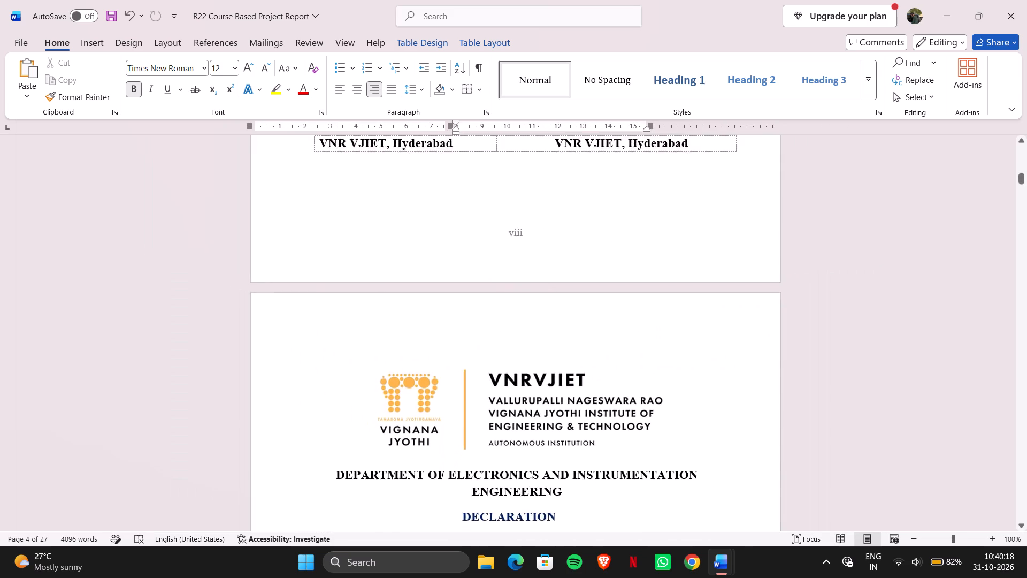
pyautogui.scroll(-5, 436, 420)
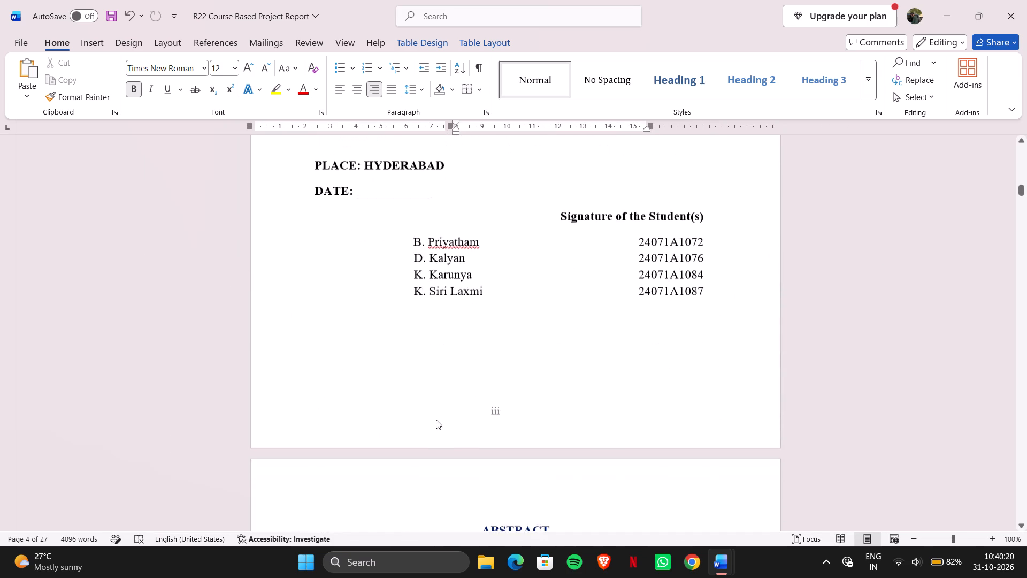
pyautogui.scroll(-2, 436, 420)
pyautogui.scroll(1, 436, 420)
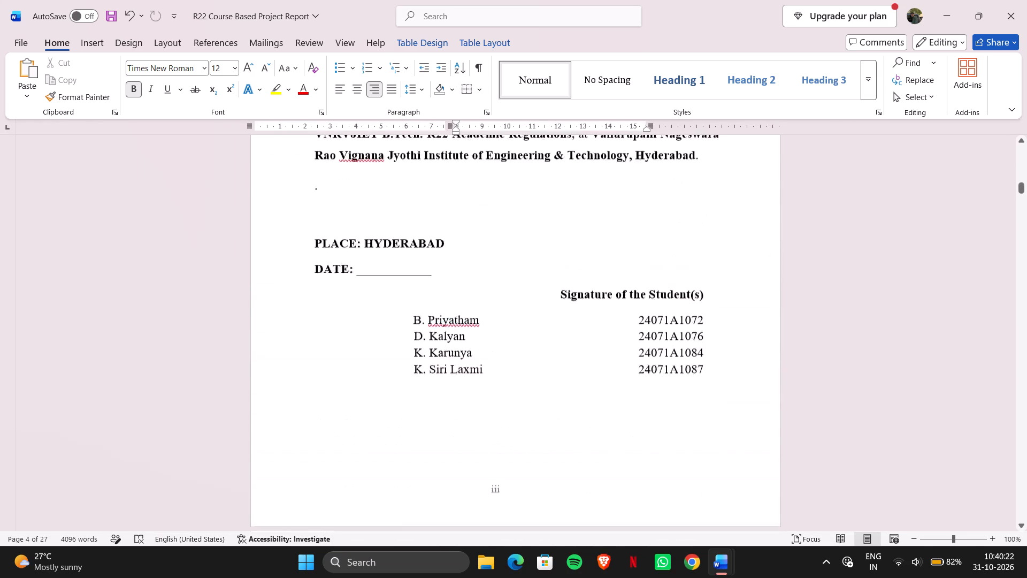
pyautogui.scroll(8, 436, 420)
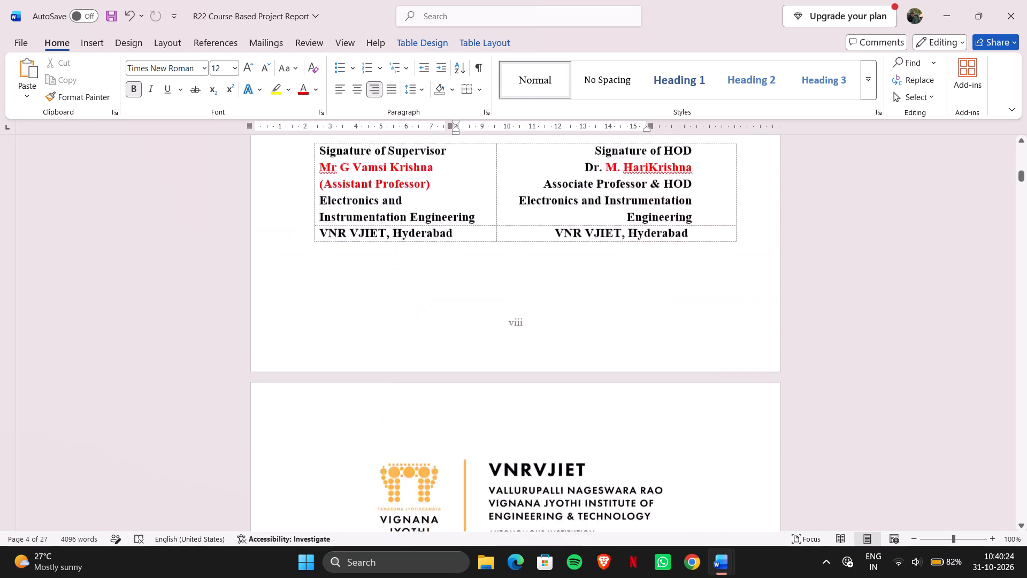
pyautogui.scroll(14, 436, 420)
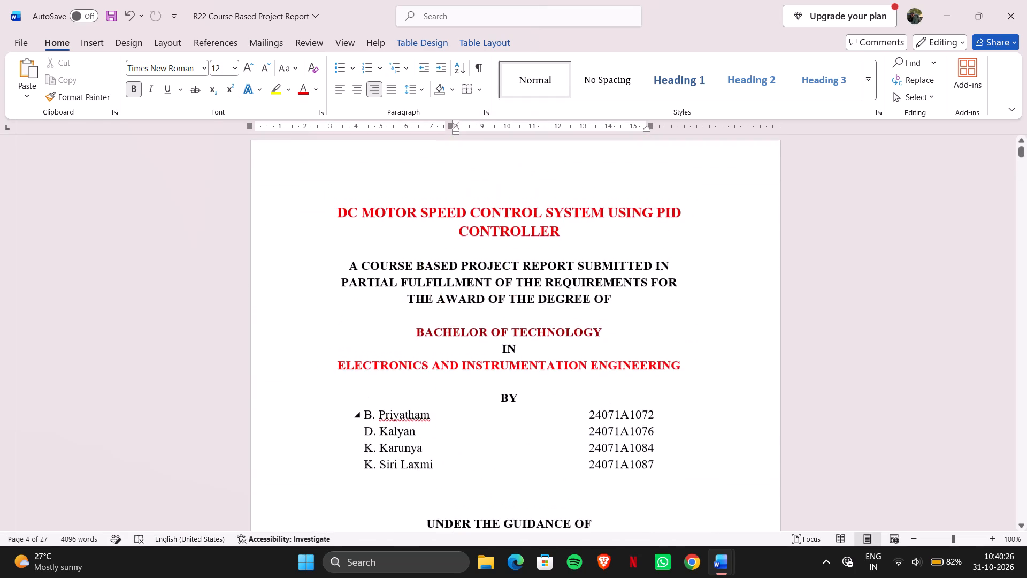
# Recheck the footer numbers on the cover and Certificate pages.
pyautogui.scroll(-6, 436, 420)
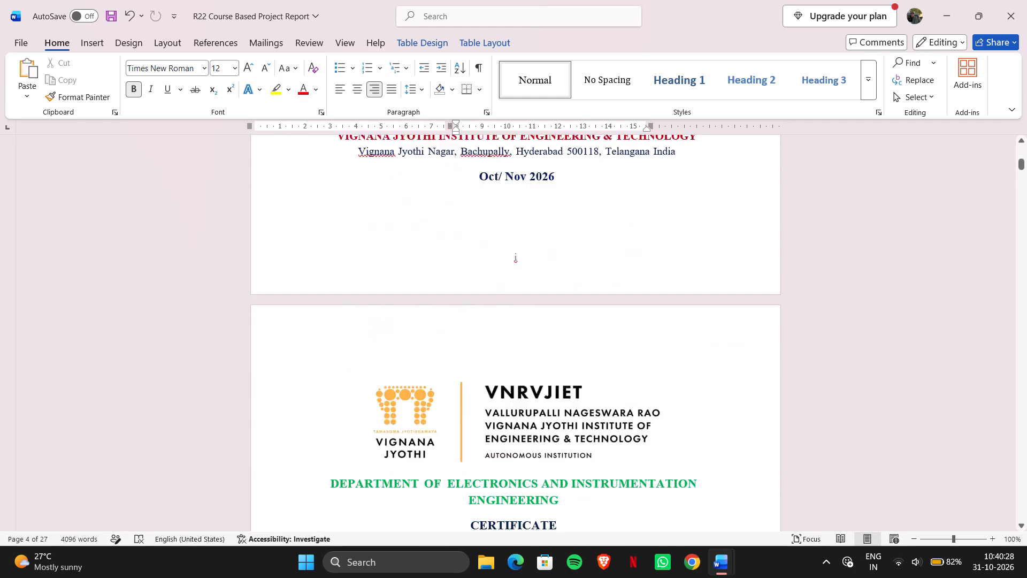
pyautogui.scroll(-5, 442, 403)
pyautogui.scroll(4, 442, 403)
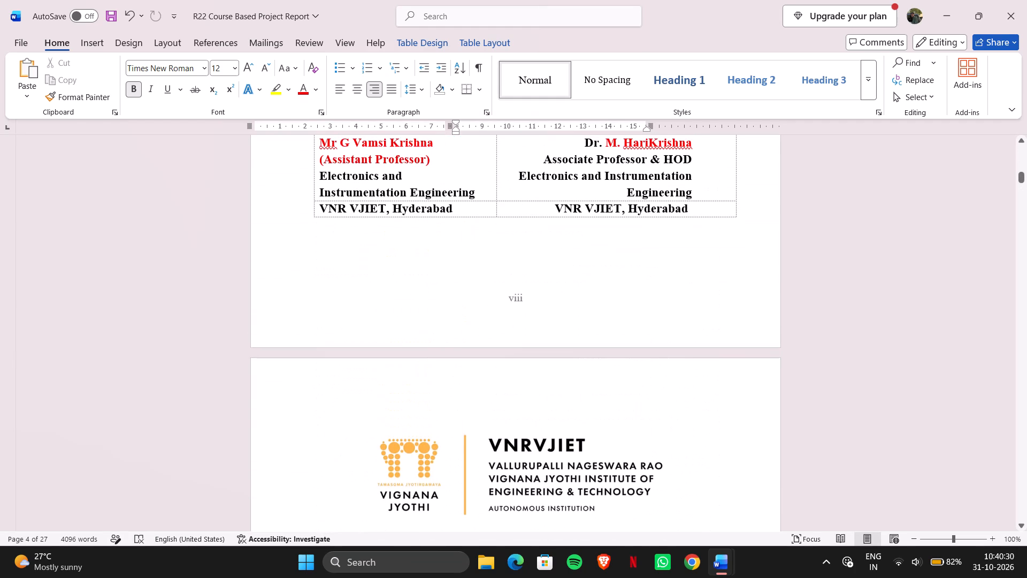
pyautogui.scroll(6, 442, 403)
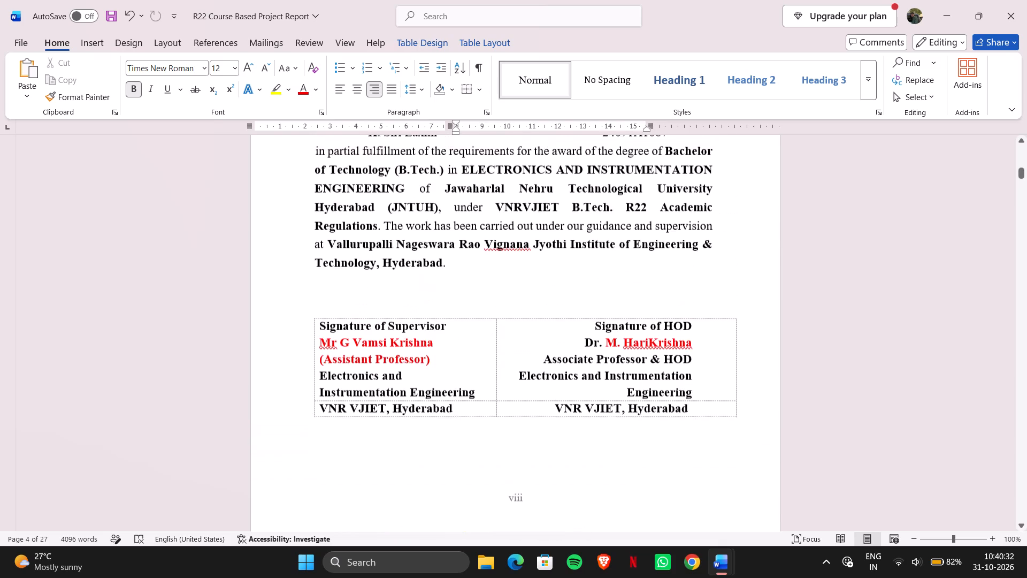
pyautogui.scroll(10, 442, 403)
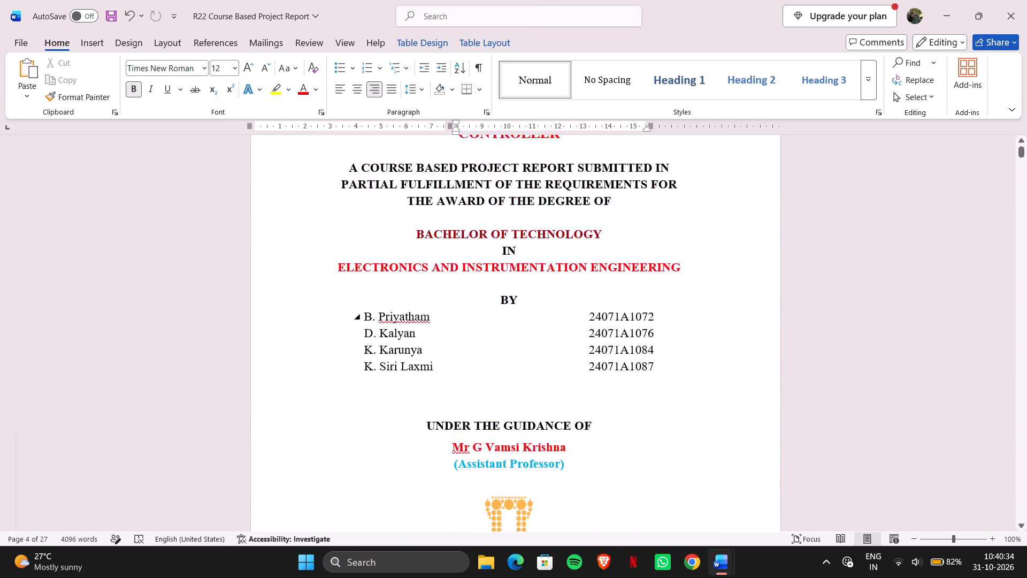
pyautogui.scroll(19, 442, 403)
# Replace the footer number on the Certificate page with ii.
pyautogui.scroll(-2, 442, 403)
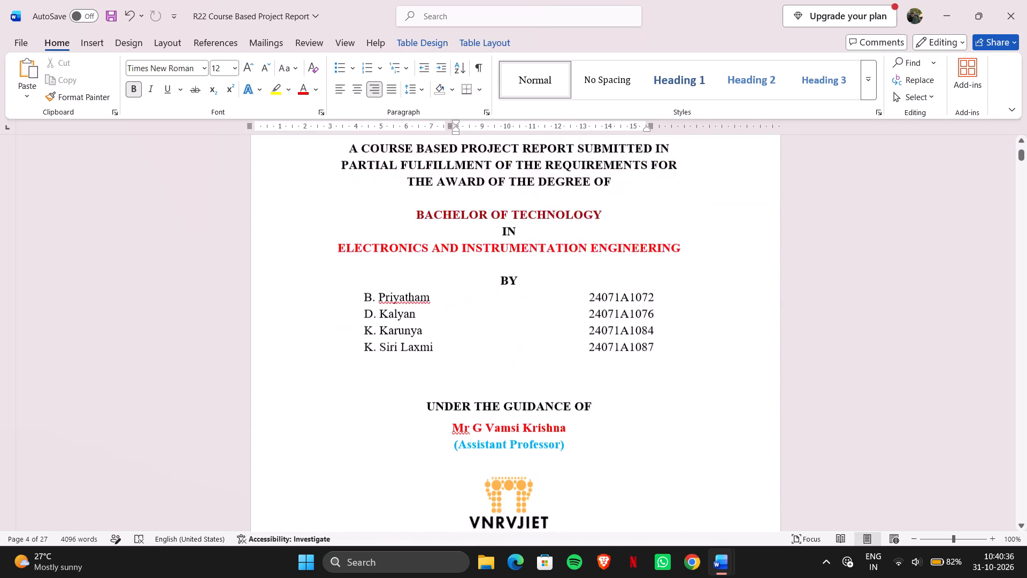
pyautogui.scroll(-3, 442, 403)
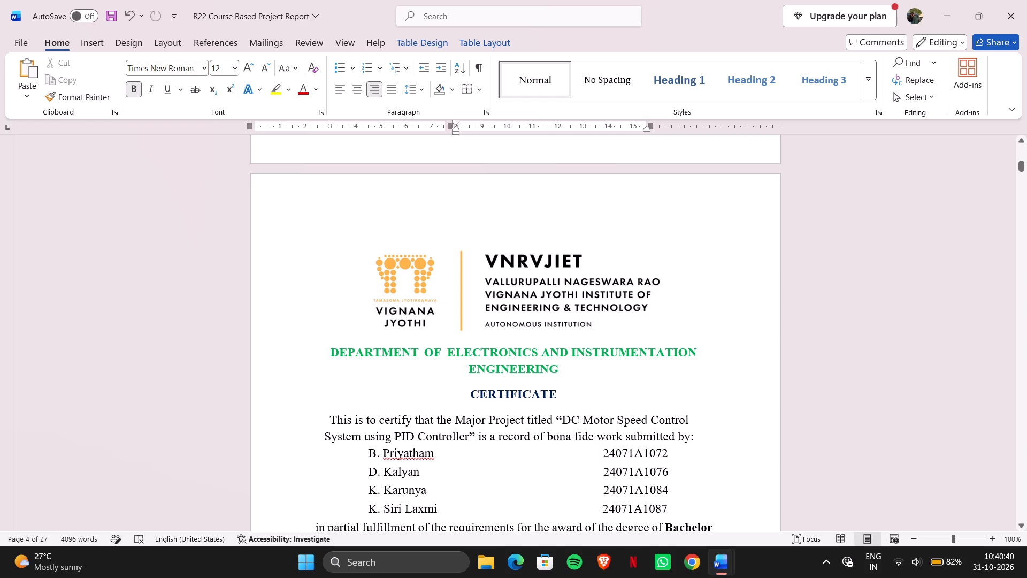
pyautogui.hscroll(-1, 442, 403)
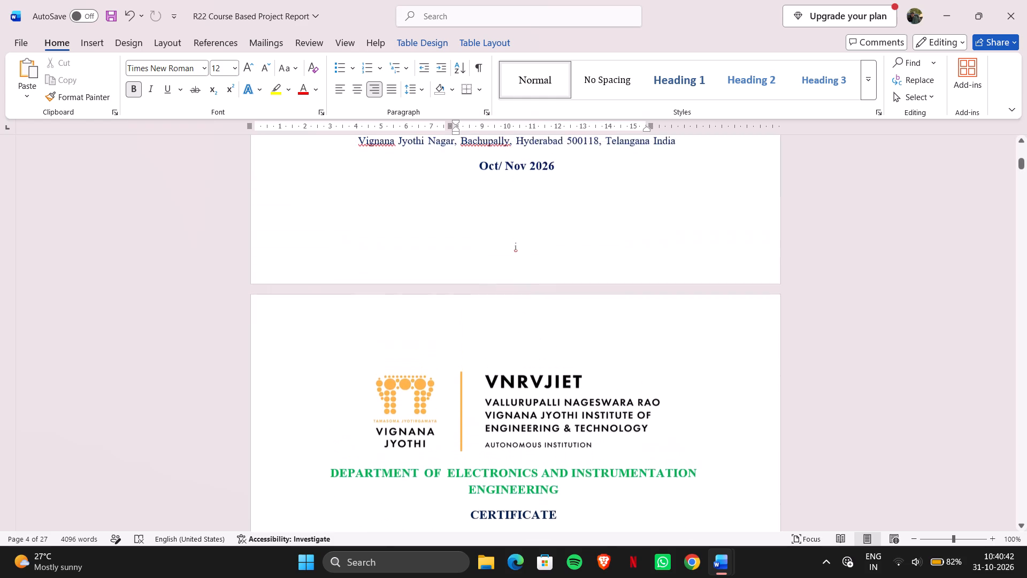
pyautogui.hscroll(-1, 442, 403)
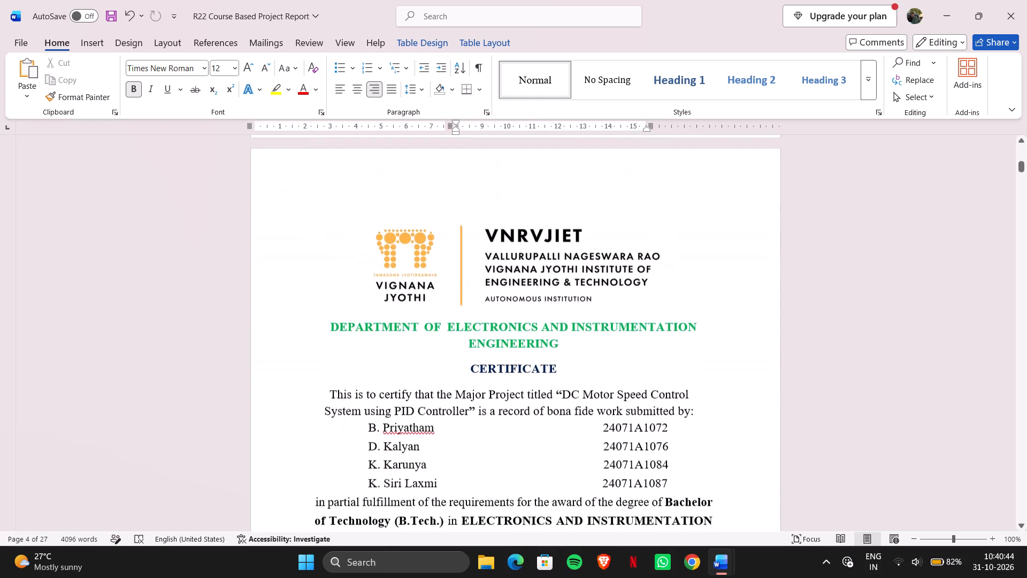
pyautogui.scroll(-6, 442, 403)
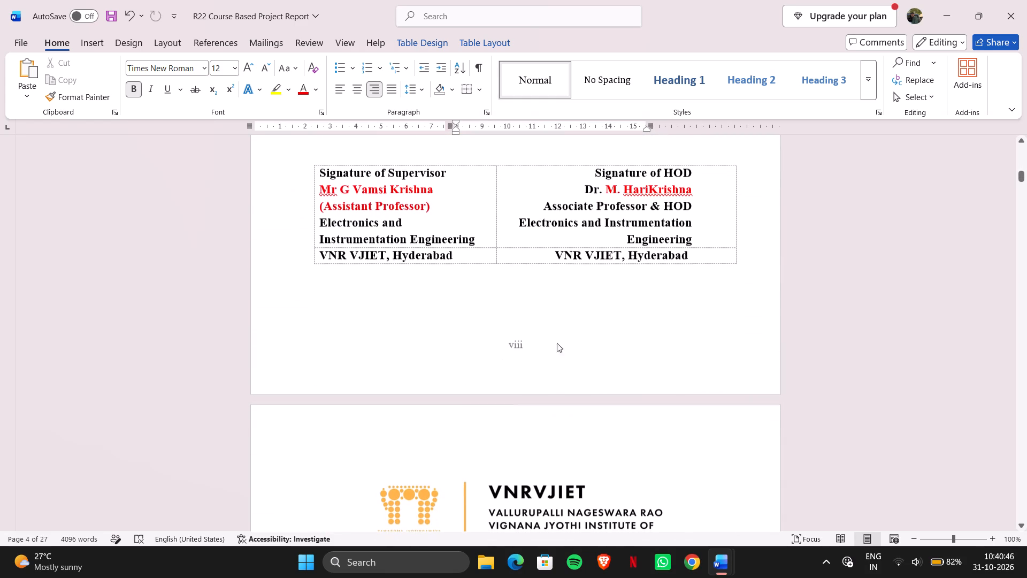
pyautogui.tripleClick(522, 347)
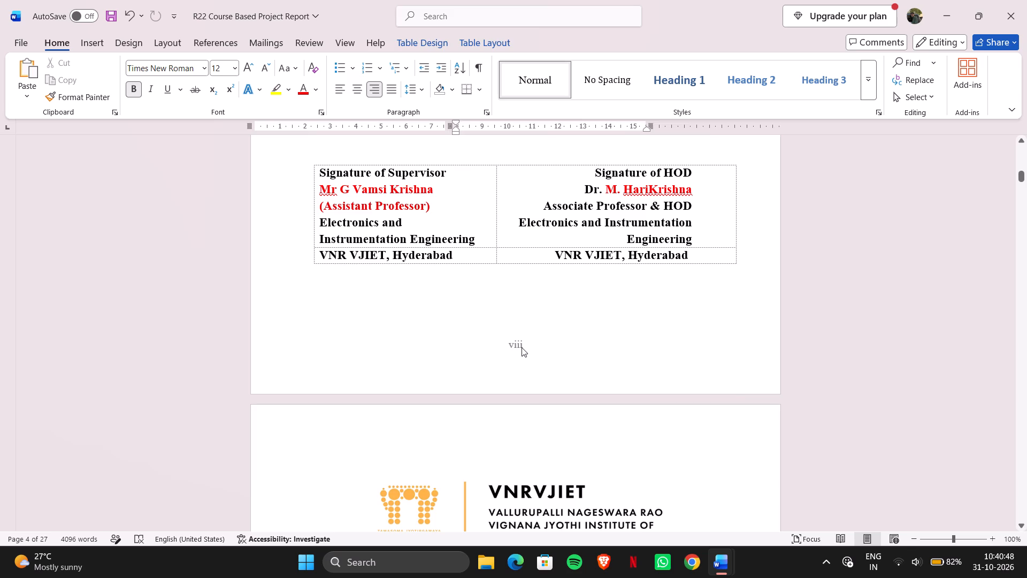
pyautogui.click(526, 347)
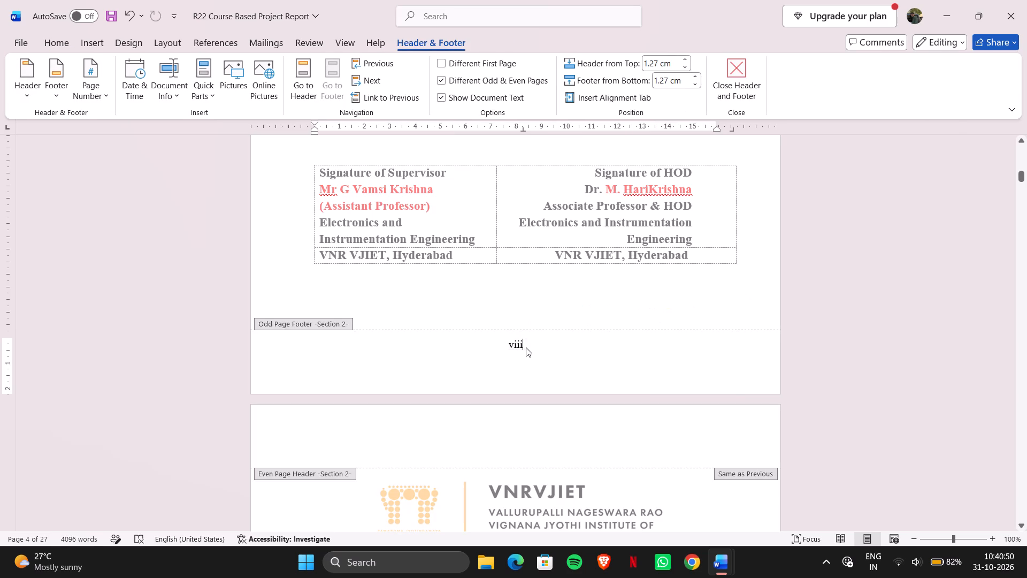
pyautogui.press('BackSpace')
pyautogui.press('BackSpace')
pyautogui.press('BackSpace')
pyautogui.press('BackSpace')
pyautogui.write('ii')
# Change the footer number on the Abstract page to iv.
pyautogui.scroll(-2, 526, 347)
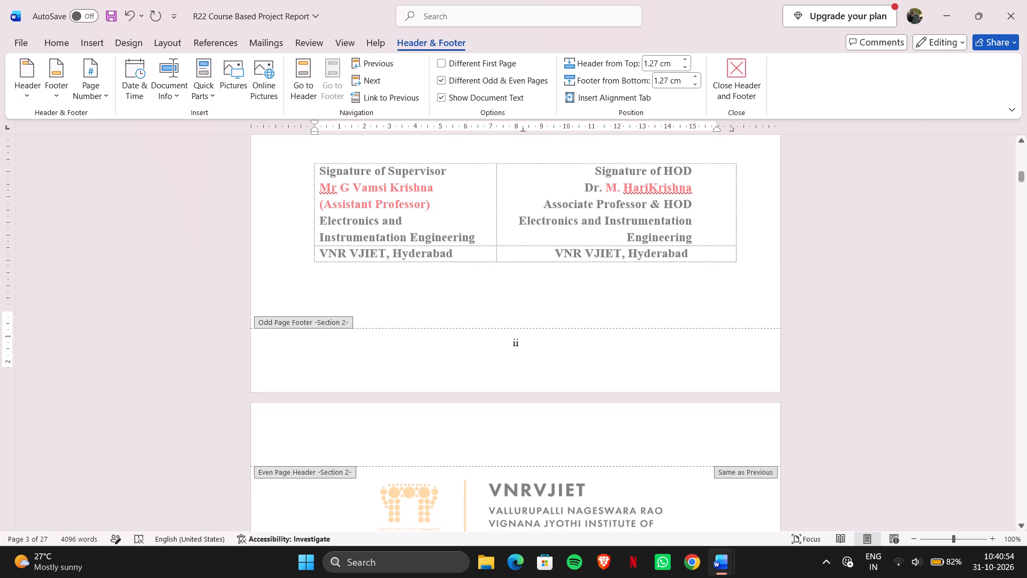
pyautogui.scroll(-8, 526, 347)
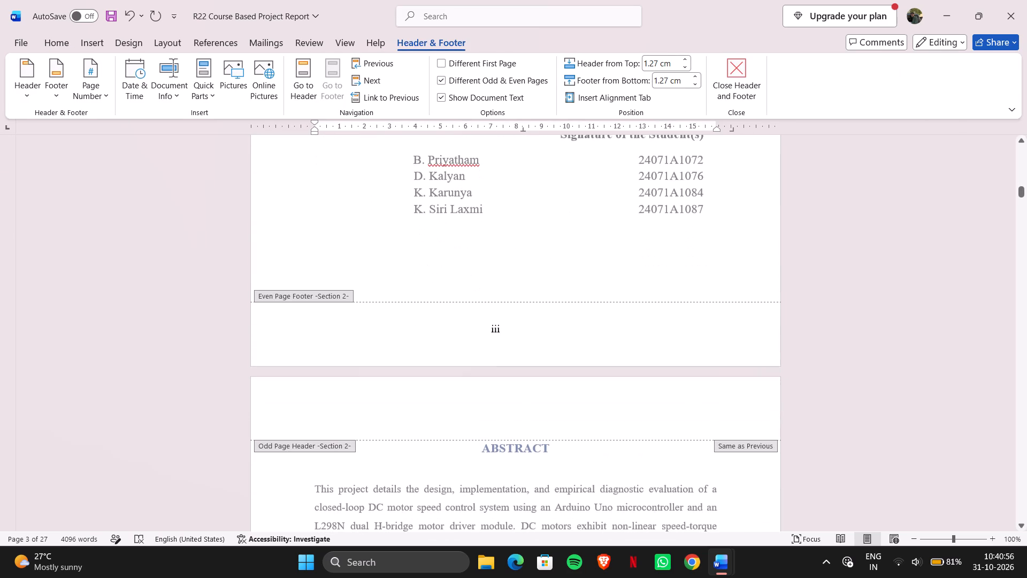
pyautogui.scroll(-5, 396, 283)
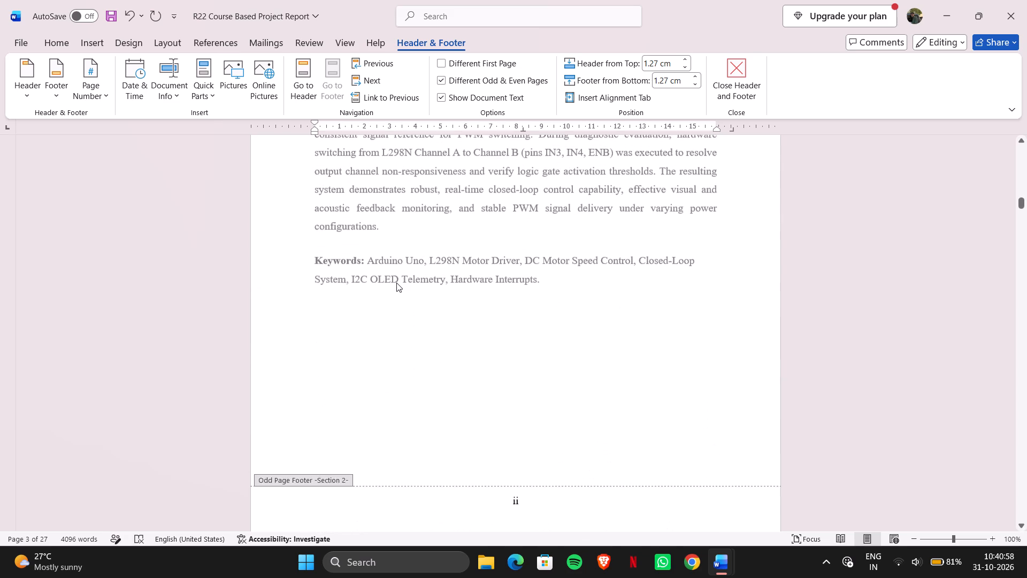
pyautogui.scroll(-3, 396, 283)
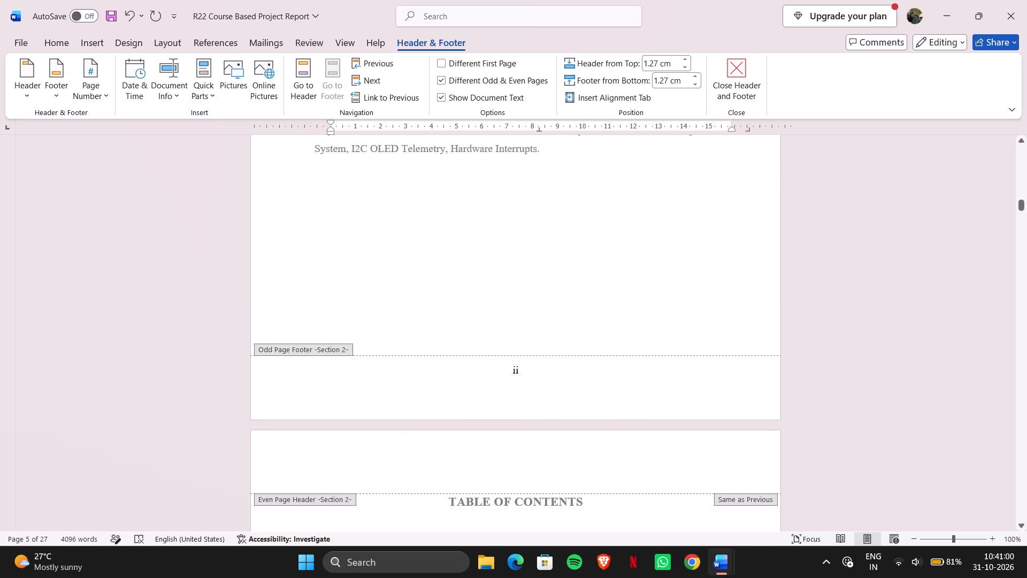
pyautogui.click(518, 375)
pyautogui.press('BackSpace')
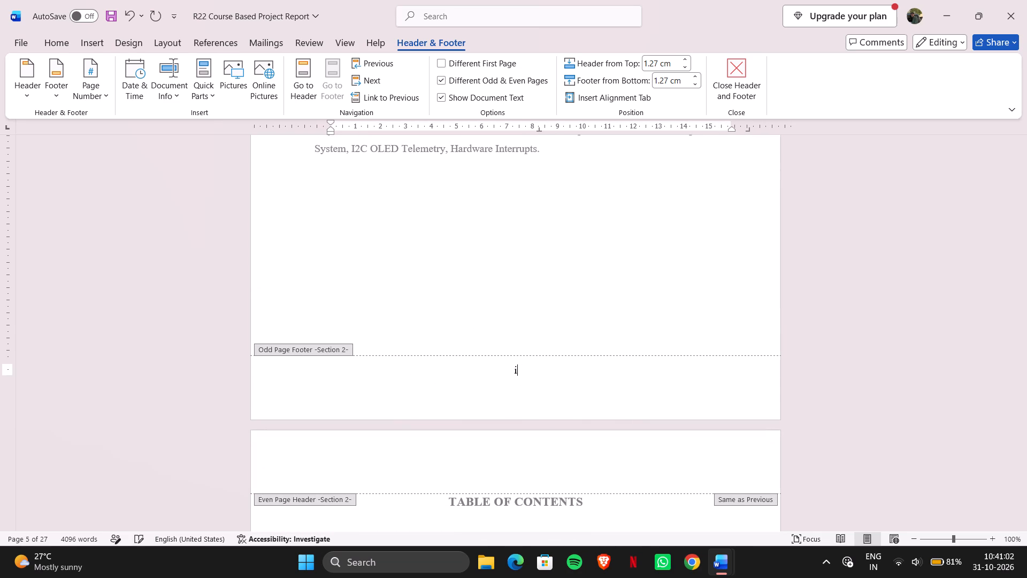
pyautogui.press('v')
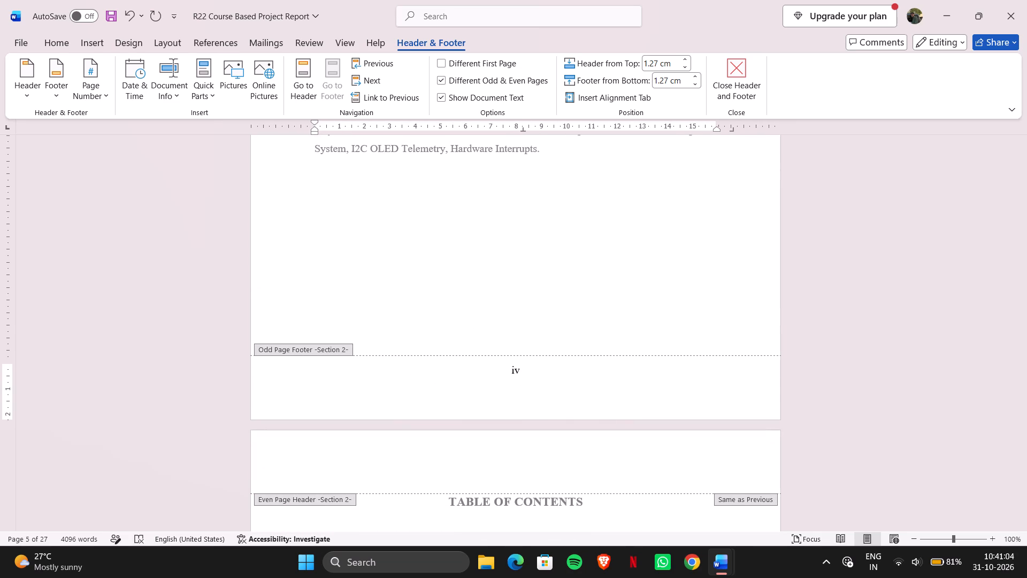
# Check the table of contents entries and the footer numbers back to the cover page.
pyautogui.scroll(-5, 518, 375)
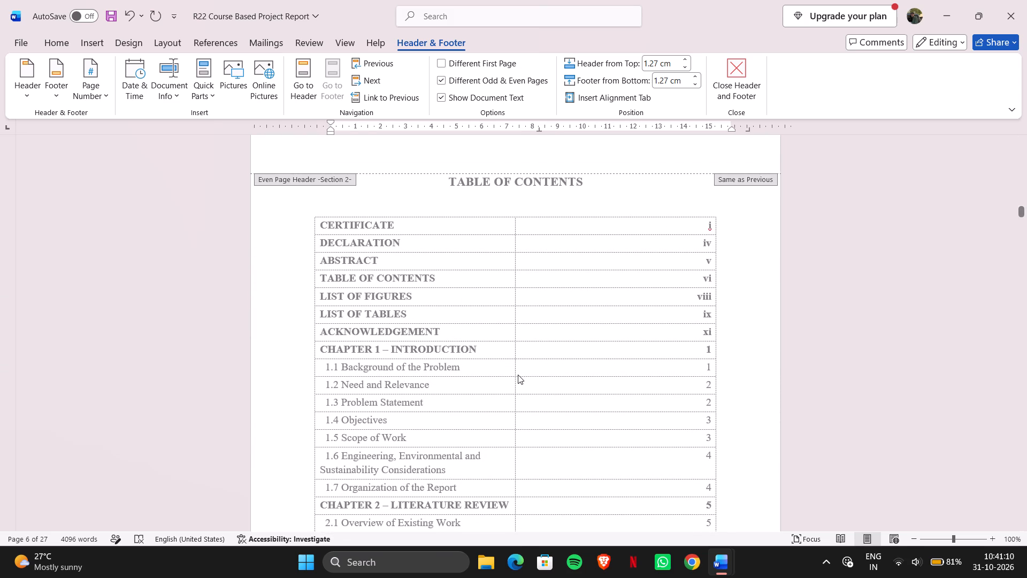
pyautogui.scroll(1, 518, 375)
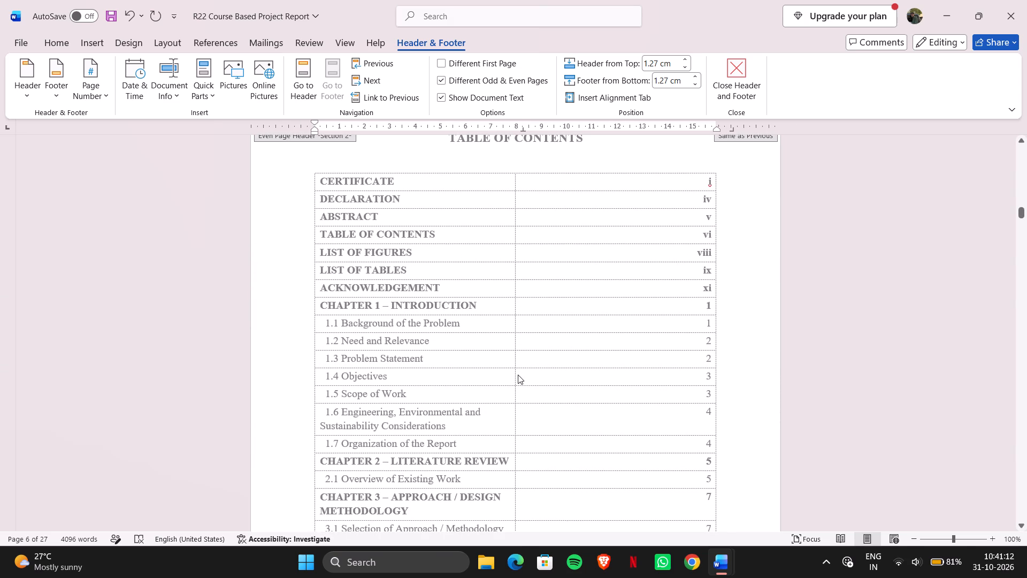
pyautogui.scroll(1, 518, 375)
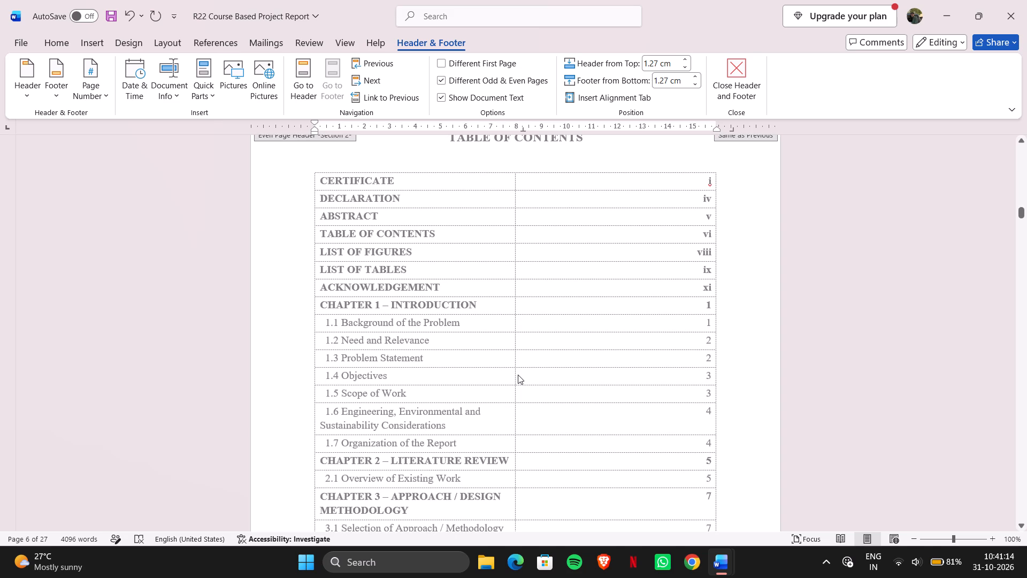
pyautogui.scroll(11, 518, 375)
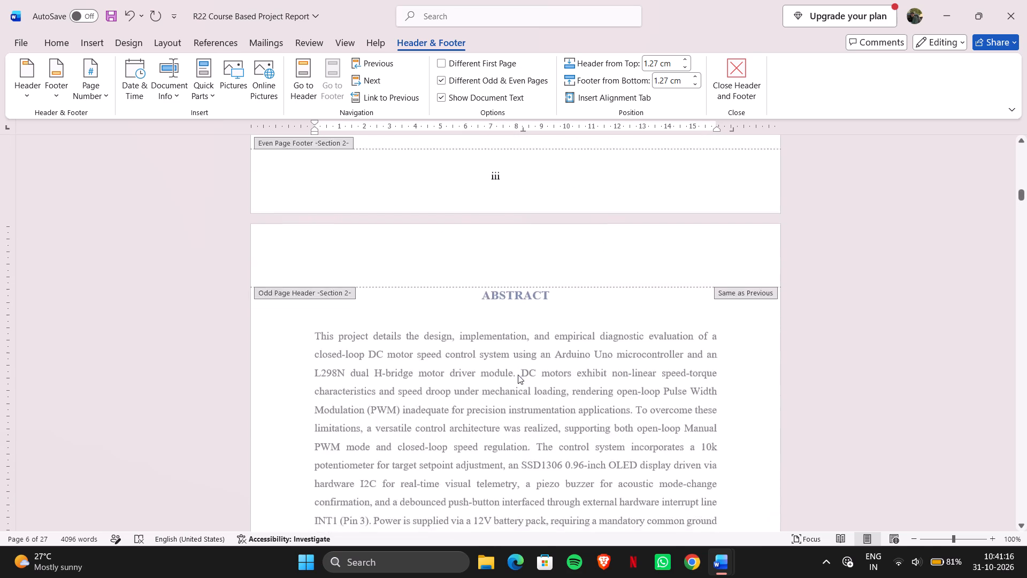
pyautogui.scroll(12, 518, 375)
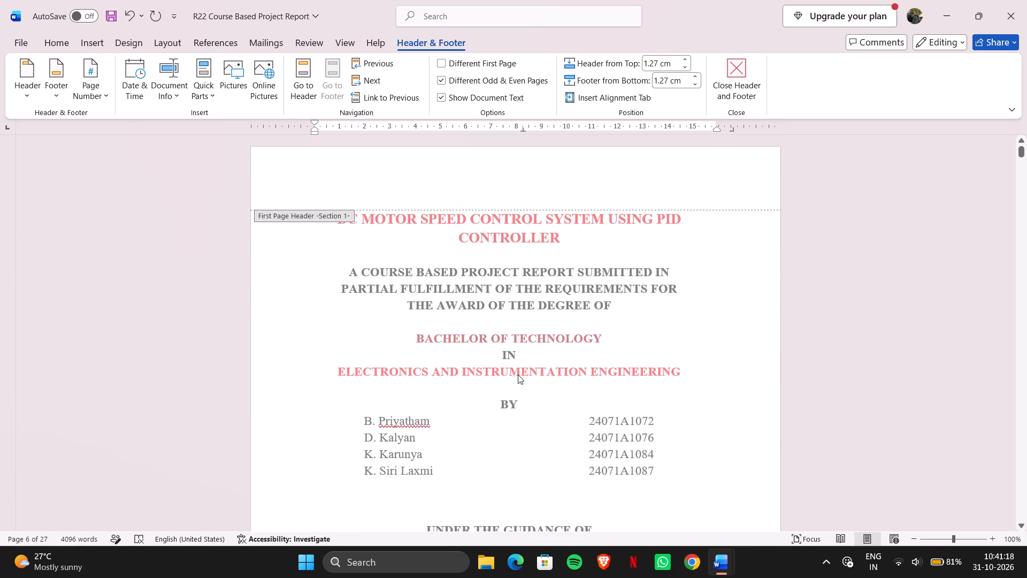